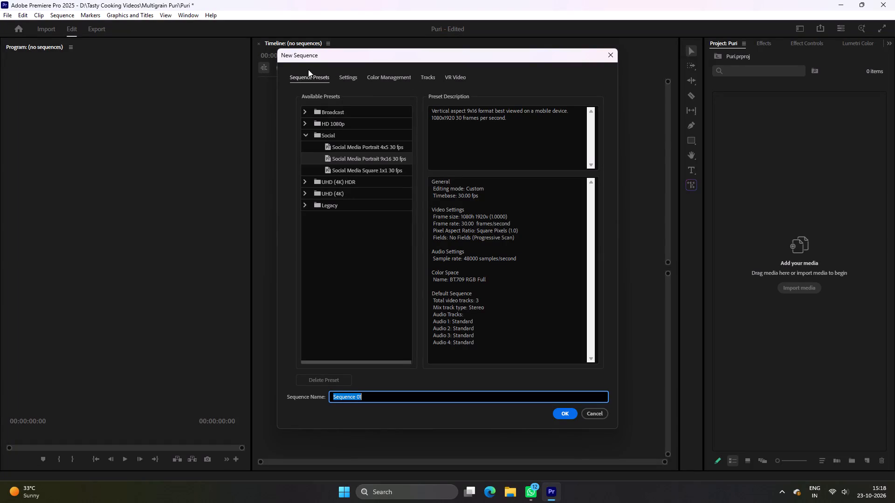
Create a new sequence from the HD 1080p 29.97 fps preset, keeping the default name.
{"action": "left_click", "coordinate": [341, 126]}
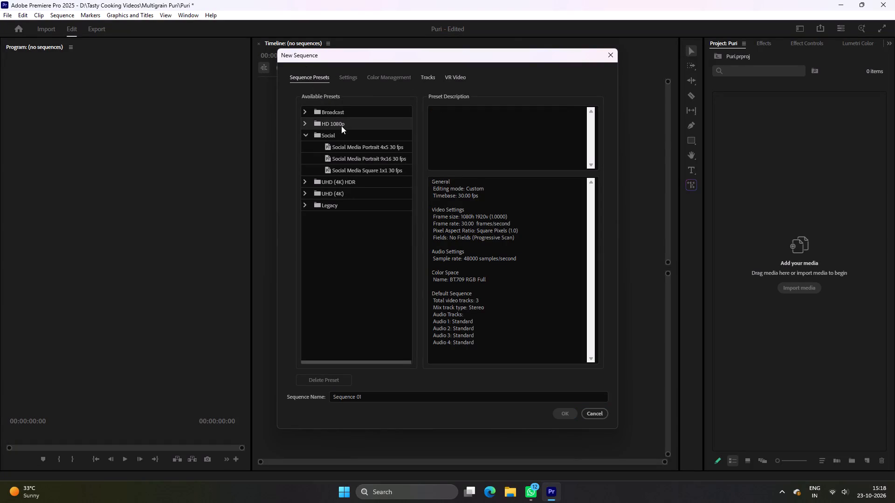
{"action": "left_click", "coordinate": [303, 121]}
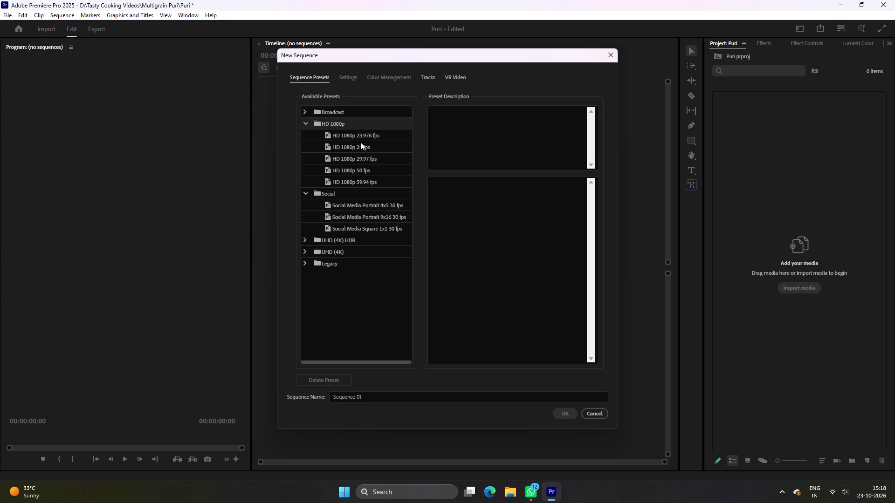
{"action": "left_click", "coordinate": [393, 159]}
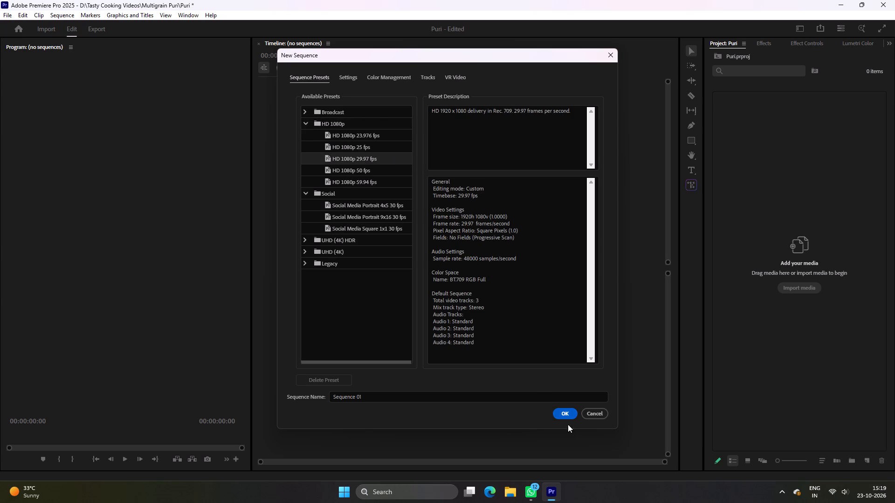
{"action": "left_click", "coordinate": [556, 414]}
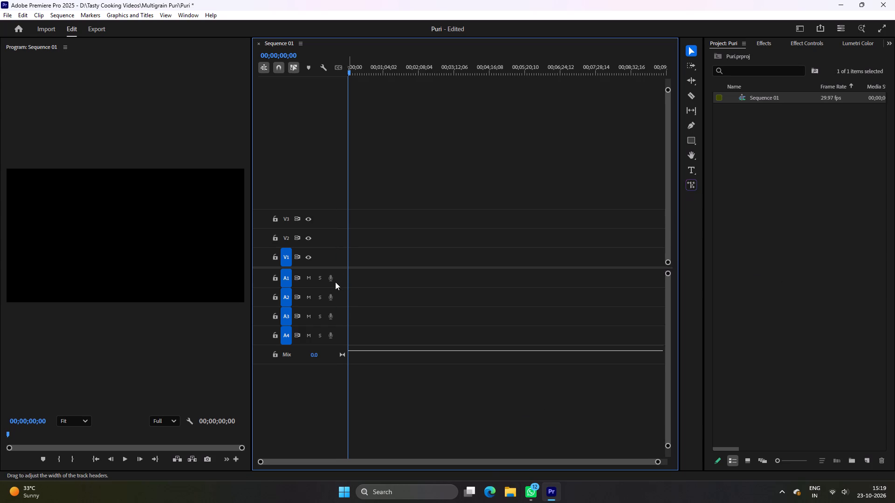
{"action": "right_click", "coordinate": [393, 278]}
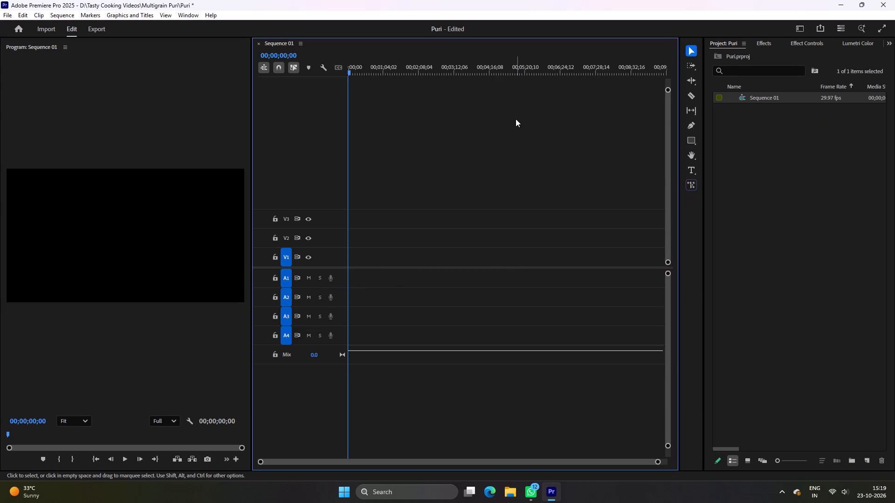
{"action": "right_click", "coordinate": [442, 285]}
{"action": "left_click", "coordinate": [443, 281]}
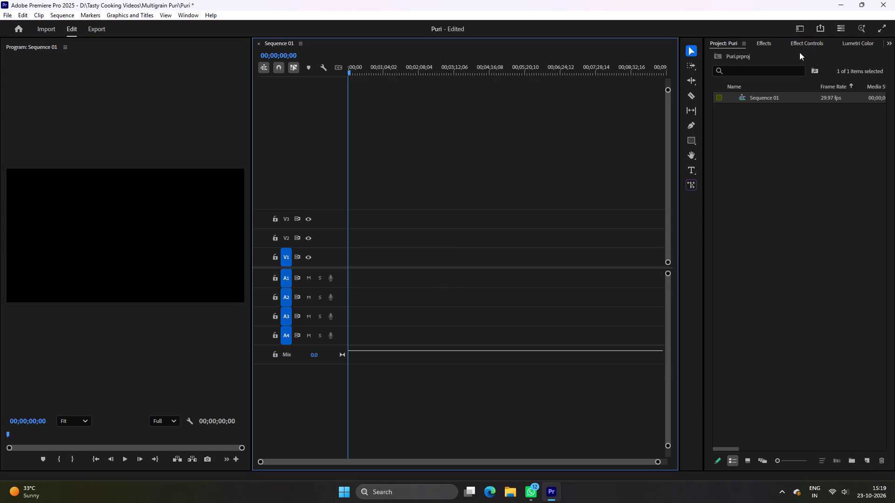
Import the Puri audio file from the Multigrain Puri folder into the project.
{"action": "left_click", "coordinate": [791, 179]}
{"action": "right_click", "coordinate": [791, 179]}
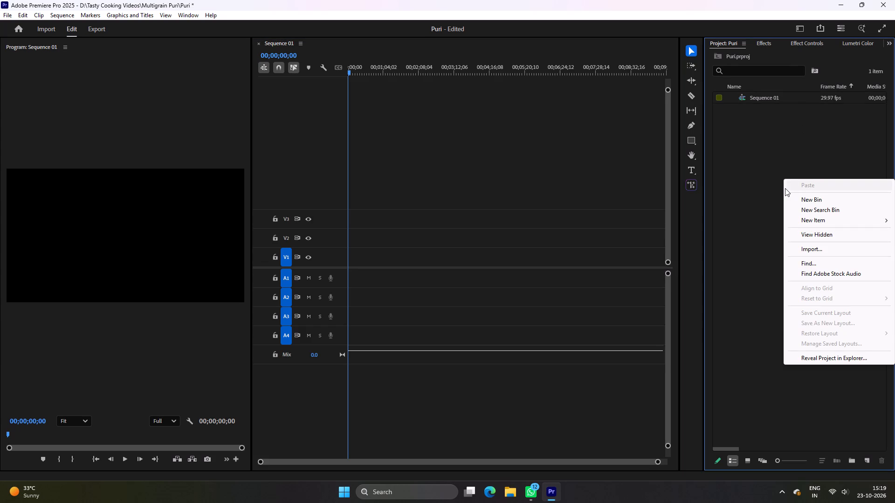
{"action": "left_click", "coordinate": [785, 188]}
{"action": "left_click", "coordinate": [760, 184]}
{"action": "right_click", "coordinate": [759, 179]}
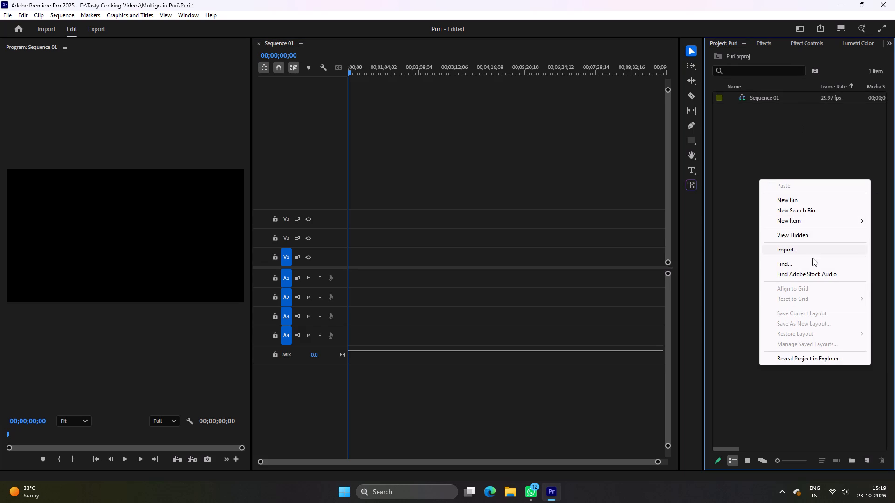
{"action": "left_click", "coordinate": [809, 253]}
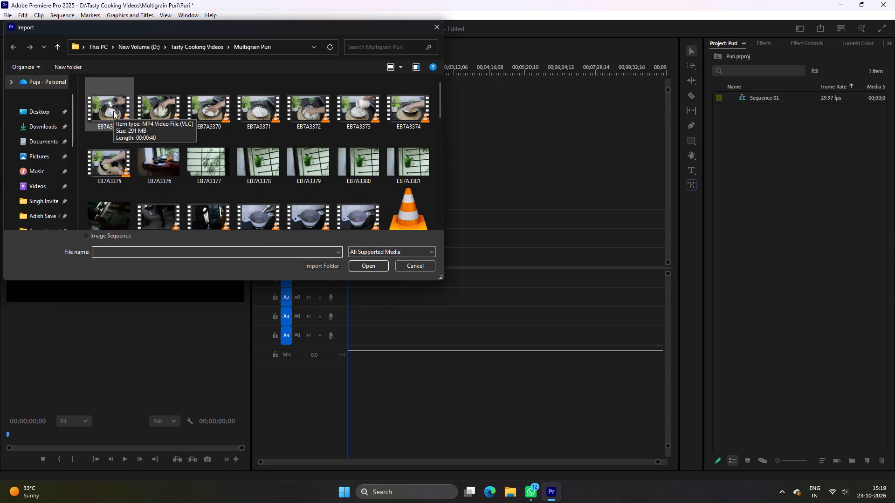
{"action": "scroll", "coordinate": [113, 111], "scroll_direction": "up", "scroll_amount": 2}
{"action": "scroll", "coordinate": [113, 111], "scroll_direction": "down", "scroll_amount": 10}
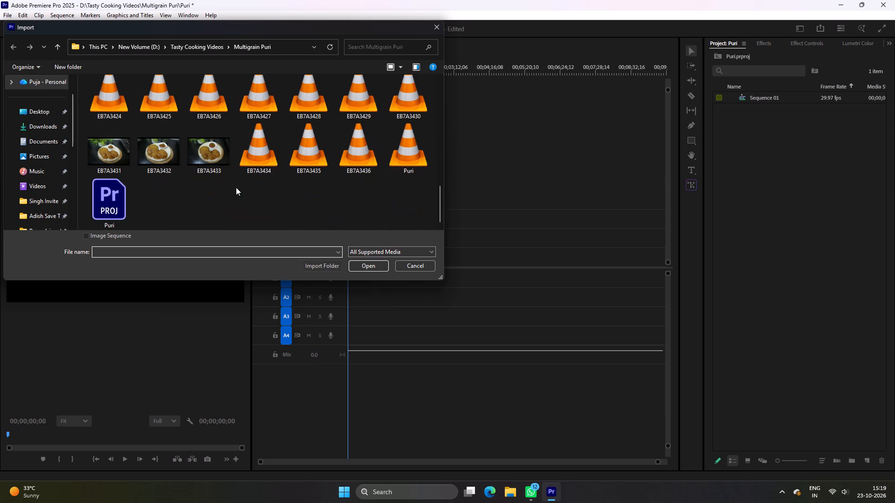
{"action": "scroll", "coordinate": [144, 187], "scroll_direction": "down", "scroll_amount": 2}
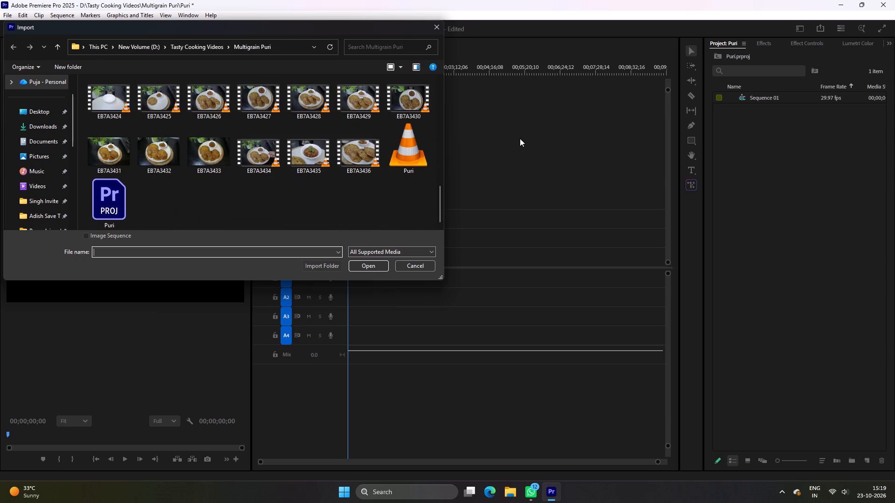
{"action": "left_click", "coordinate": [422, 141]}
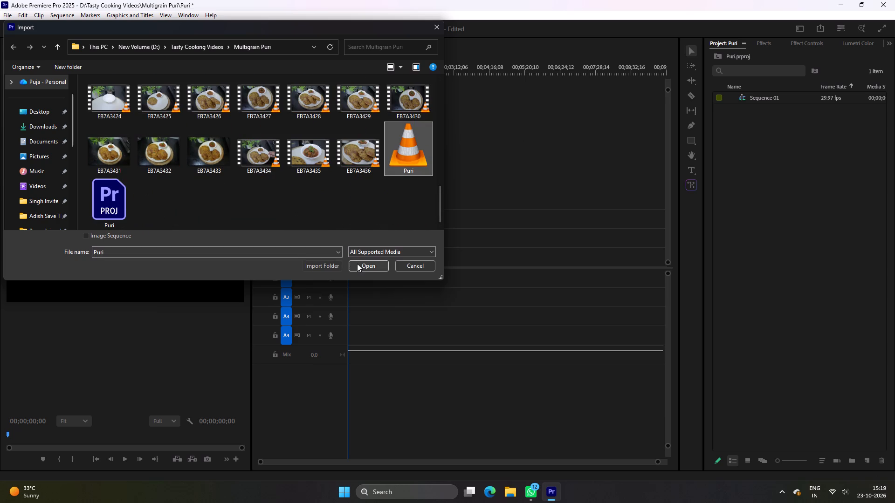
{"action": "left_click", "coordinate": [357, 264]}
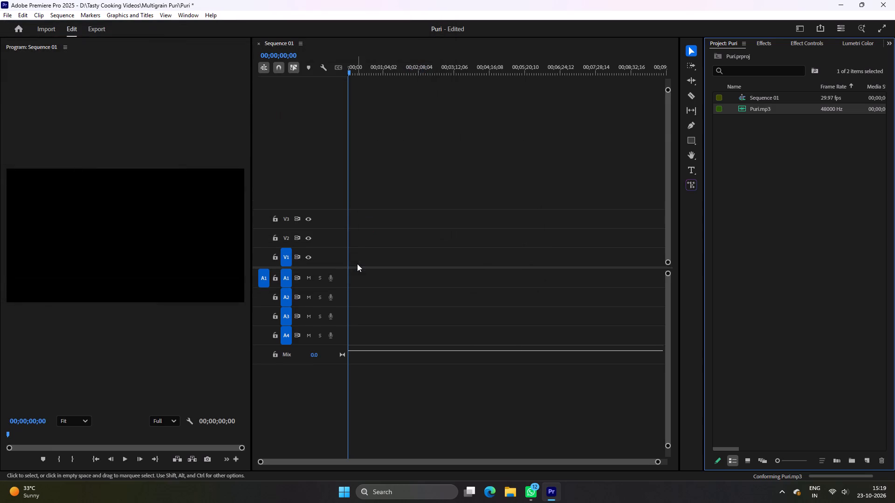
Place Puri.mp3 on audio track A2 at the very start of the sequence.
{"action": "right_click_drag", "start_coordinate": [775, 107], "coordinate": [752, 144]}
{"action": "left_click", "coordinate": [762, 120]}
{"action": "left_click_drag", "start_coordinate": [763, 109], "coordinate": [721, 163]}
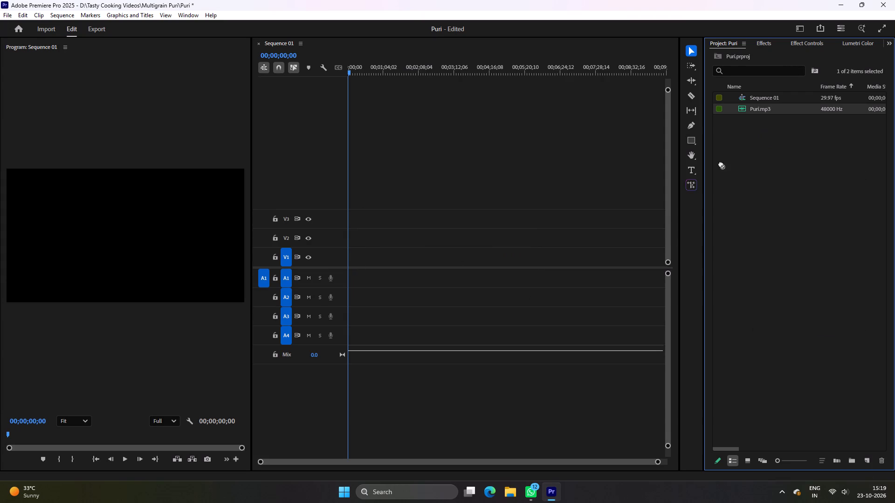
{"action": "left_click_drag", "start_coordinate": [721, 163], "coordinate": [354, 291]}
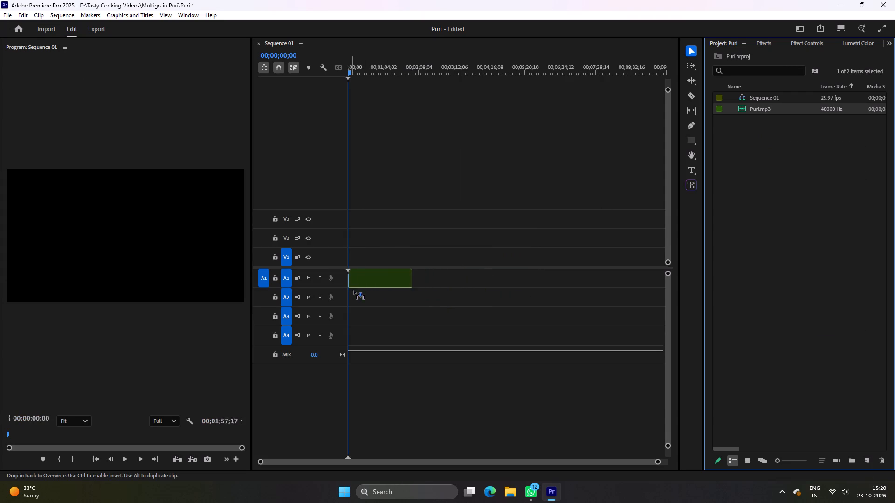
{"action": "left_click_drag", "start_coordinate": [354, 291], "coordinate": [351, 294]}
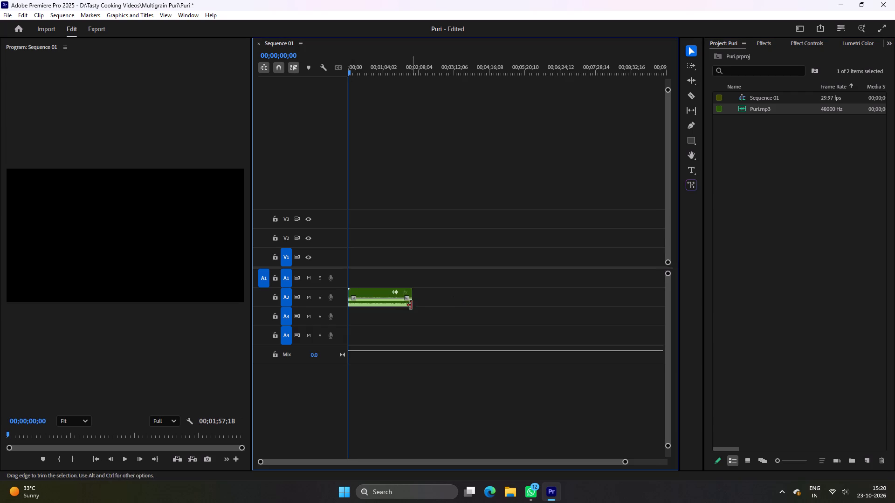
Play the Puri.mp3 clip from the start for about 18 seconds to check how it sounds.
{"action": "key", "text": "space"}
{"action": "key", "text": "space"}
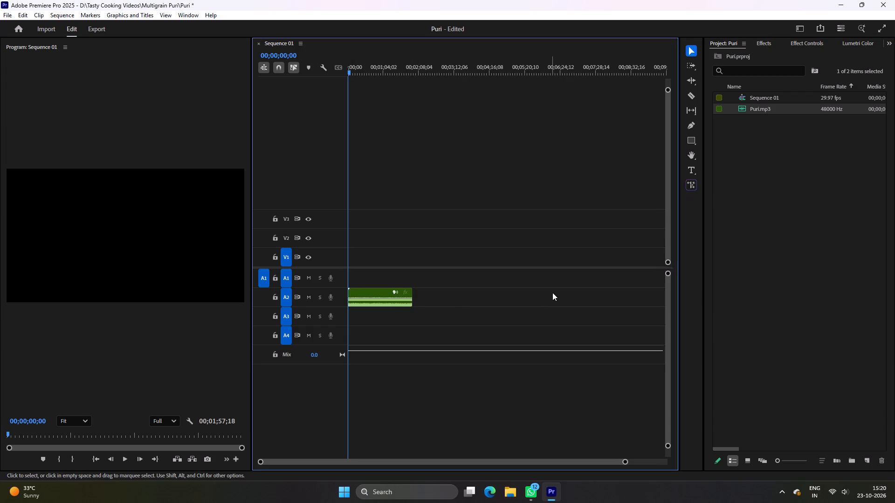
{"action": "key", "text": "space"}
{"action": "key", "text": "space"}
{"action": "key", "text": "space"}
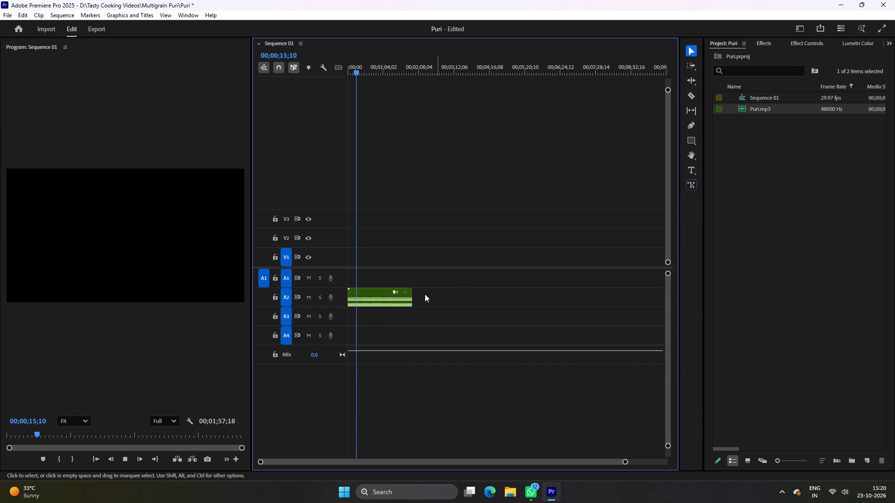
{"action": "right_click", "coordinate": [384, 292]}
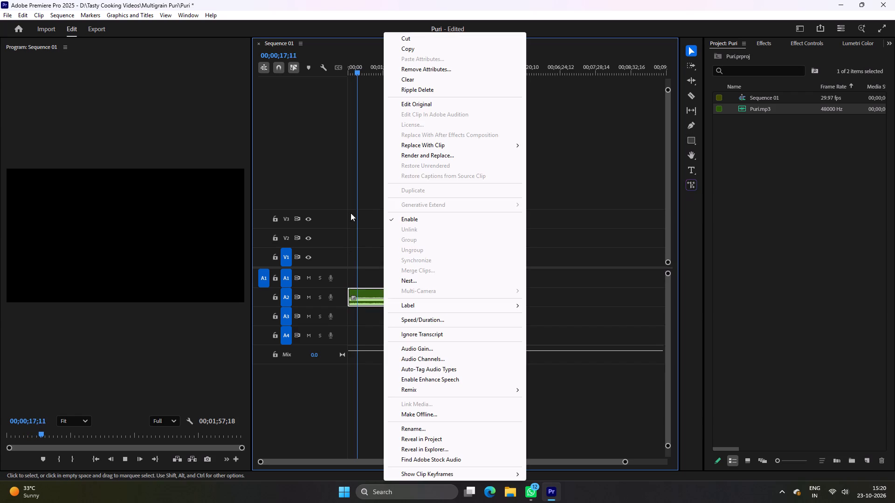
{"action": "left_click", "coordinate": [365, 206]}
{"action": "key", "text": "space"}
Adjust the audio gain of the Puri.mp3 clip on A2 by 8 dB.
{"action": "right_click", "coordinate": [379, 290]}
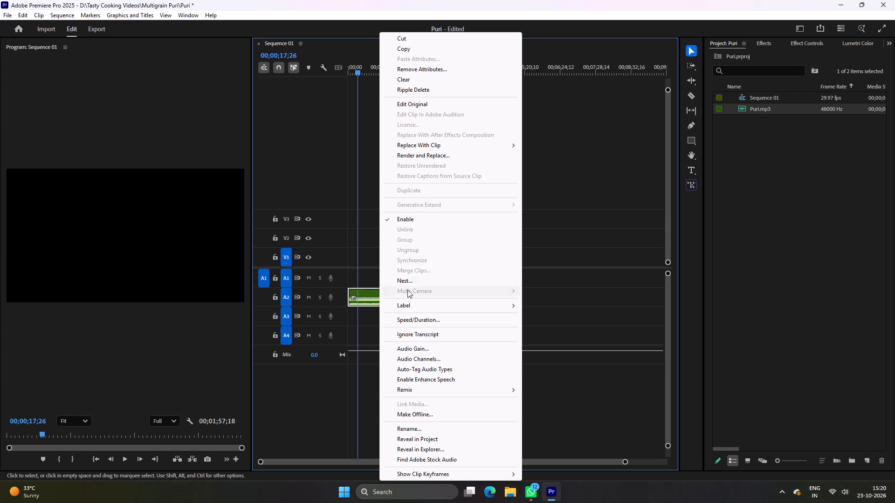
{"action": "left_click", "coordinate": [411, 348]}
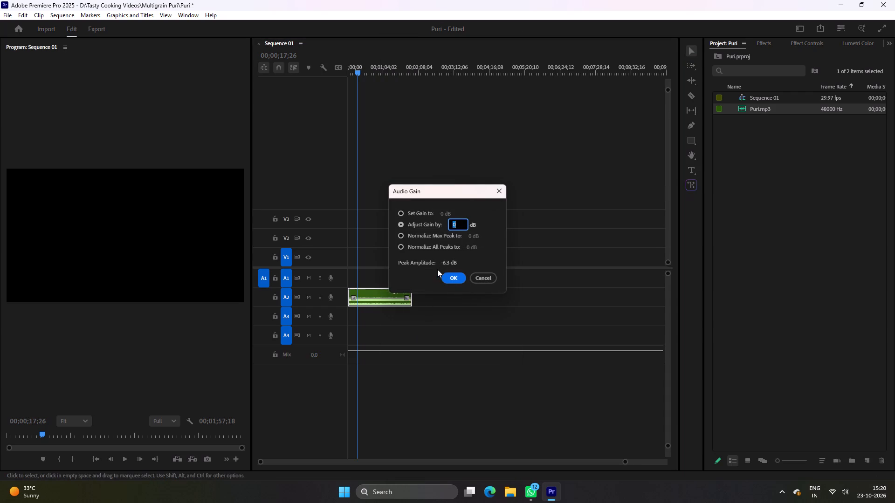
{"action": "key", "text": "BackSpace"}
{"action": "key", "text": "8"}
{"action": "key", "text": "Return"}
Continue playing the Puri.mp3 clip to about 31 seconds to check its adjusted volume.
{"action": "key", "text": "space"}
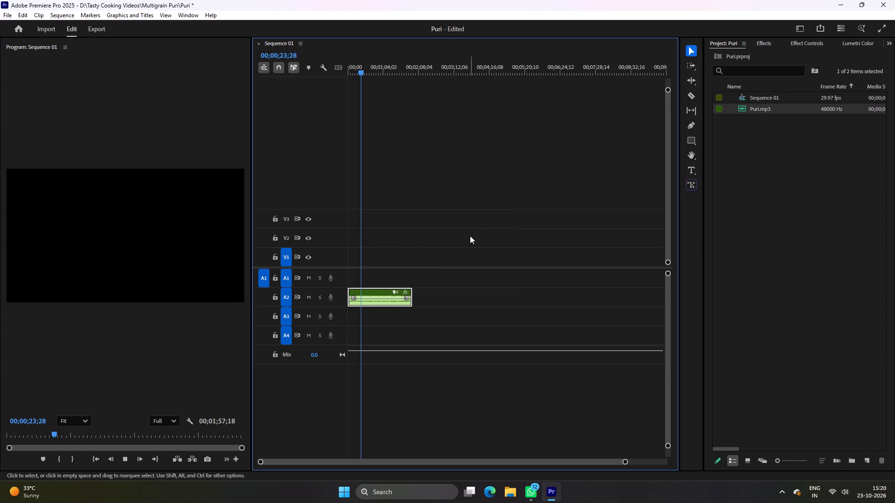
{"action": "key", "text": "space"}
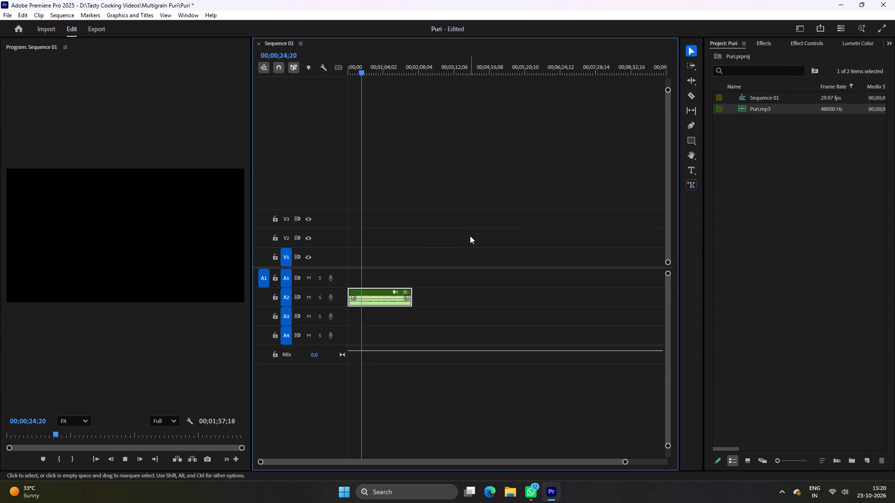
{"action": "key", "text": "space"}
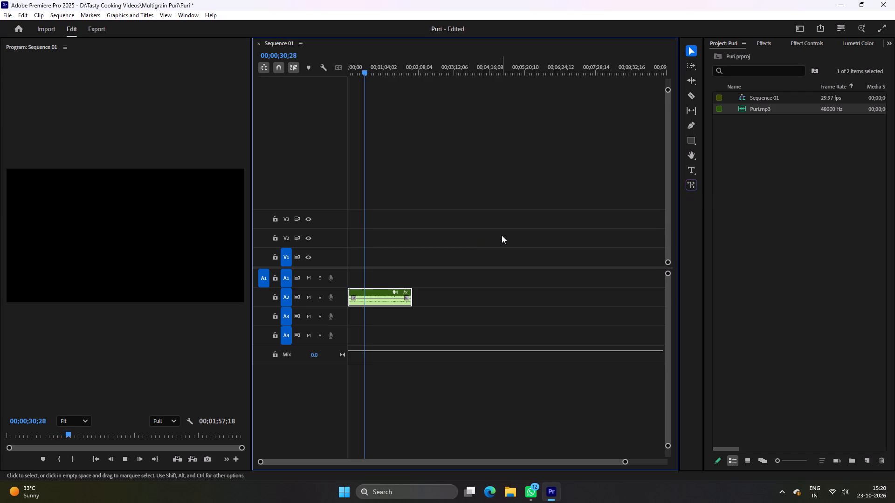
{"action": "key", "text": "space"}
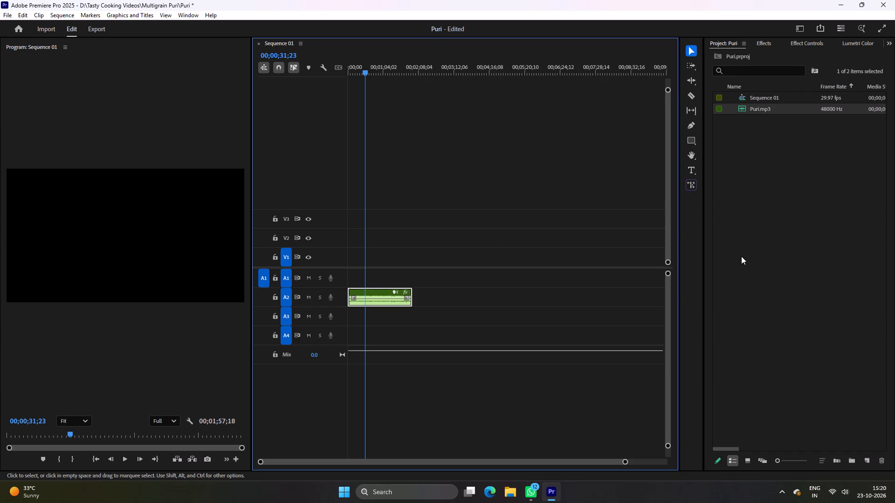
{"action": "right_click", "coordinate": [821, 195]}
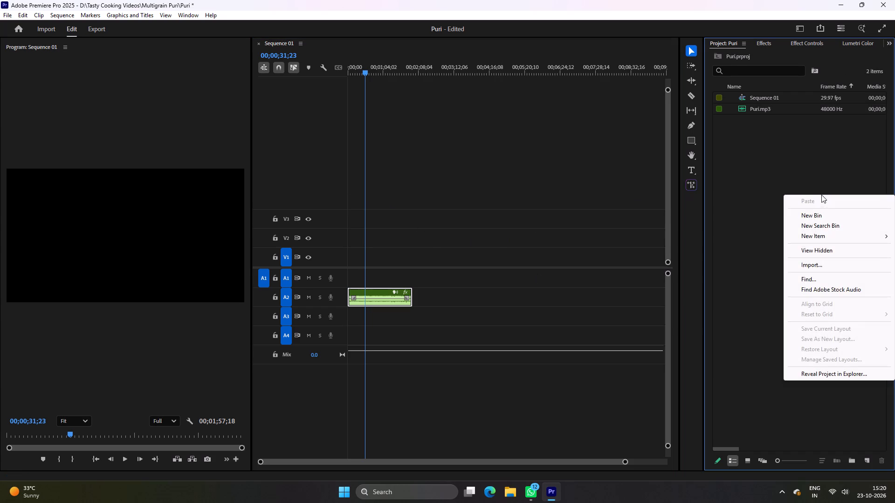
{"action": "left_click", "coordinate": [767, 183]}
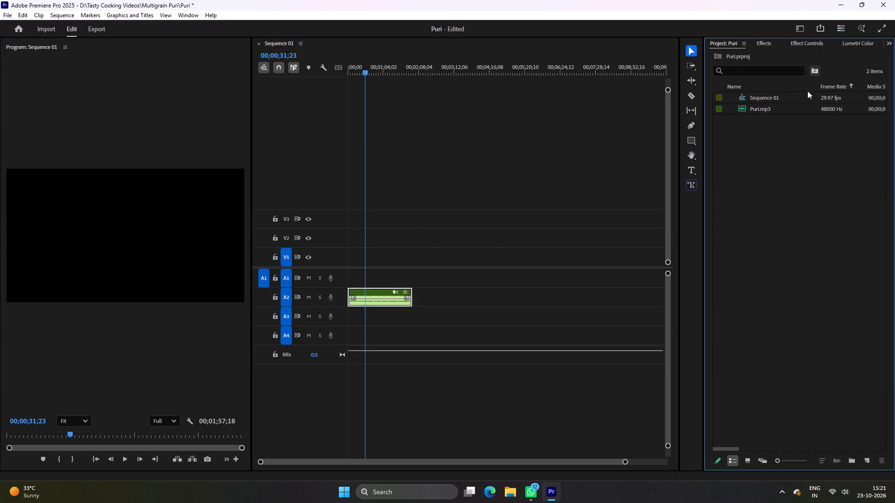
Replay the audio from the beginning of the sequence and stop after about 6 seconds.
{"action": "key", "text": "space"}
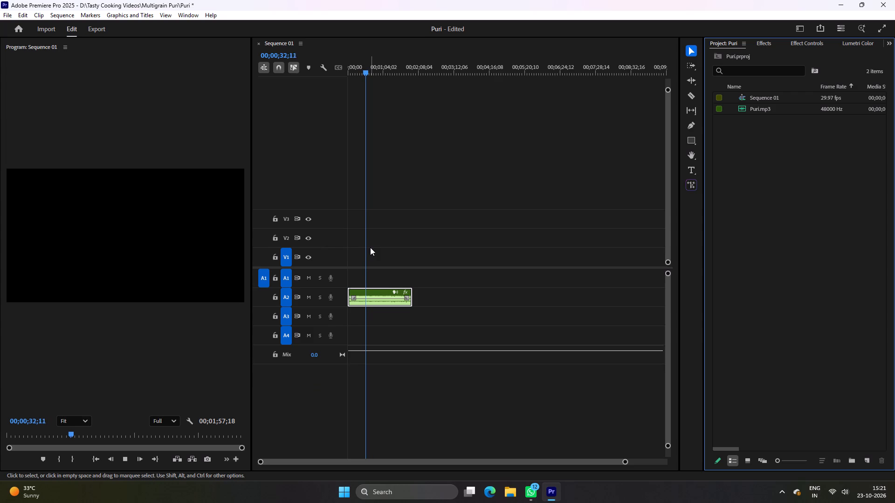
{"action": "key", "text": "Left"}
{"action": "key", "text": "Left"}
{"action": "key", "text": "Left"}
{"action": "key", "text": "Left"}
{"action": "key", "text": "Left"}
{"action": "key", "text": "Left"}
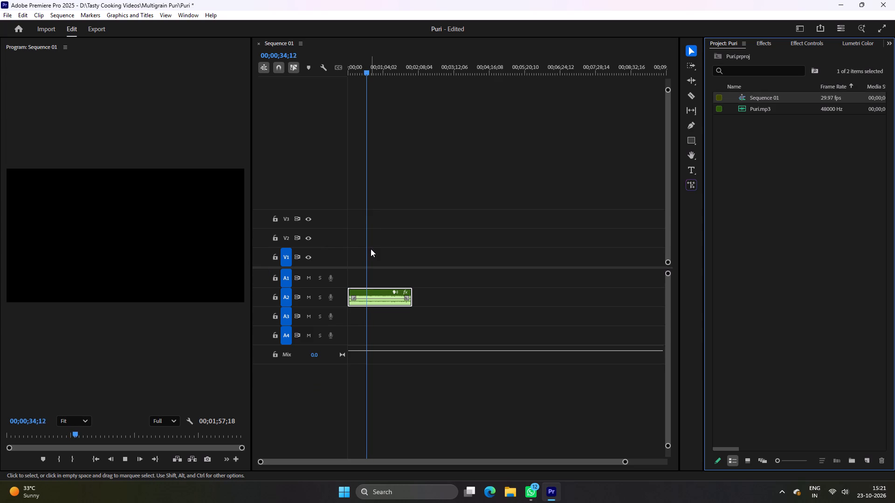
{"action": "key", "text": "a"}
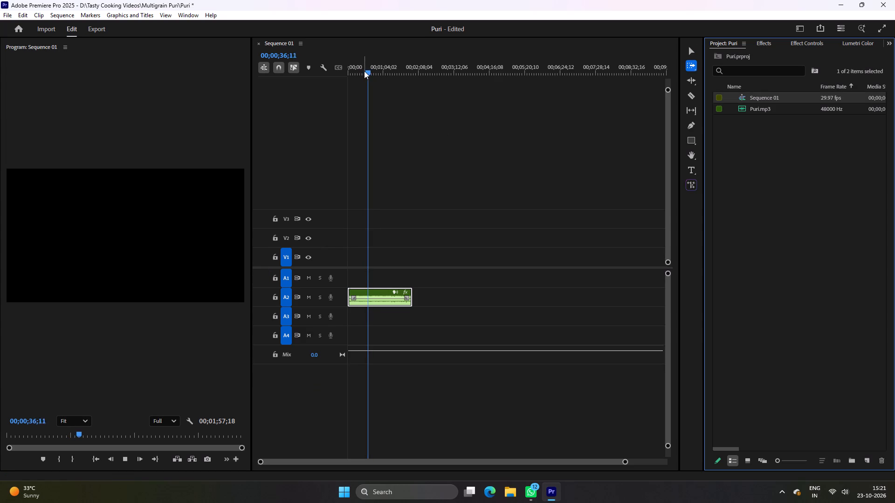
{"action": "left_click_drag", "start_coordinate": [366, 71], "coordinate": [314, 73]}
{"action": "key", "text": "space"}
{"action": "left_click", "coordinate": [515, 159]}
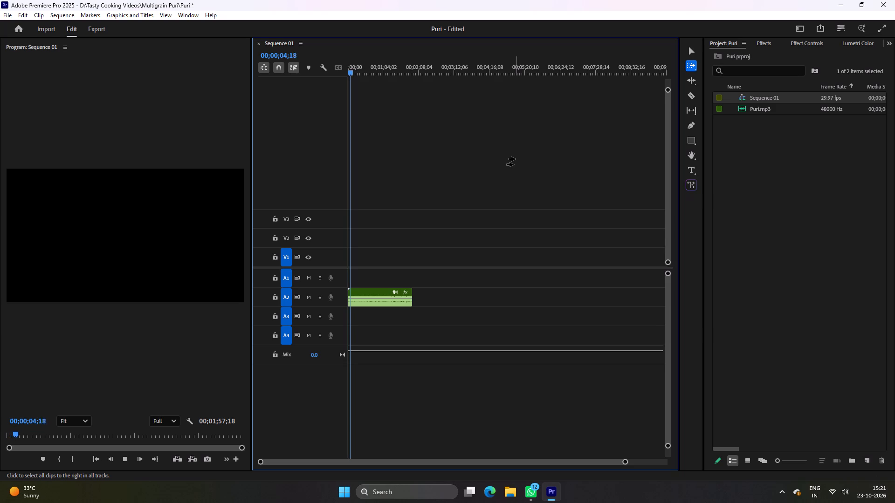
{"action": "key", "text": "space"}
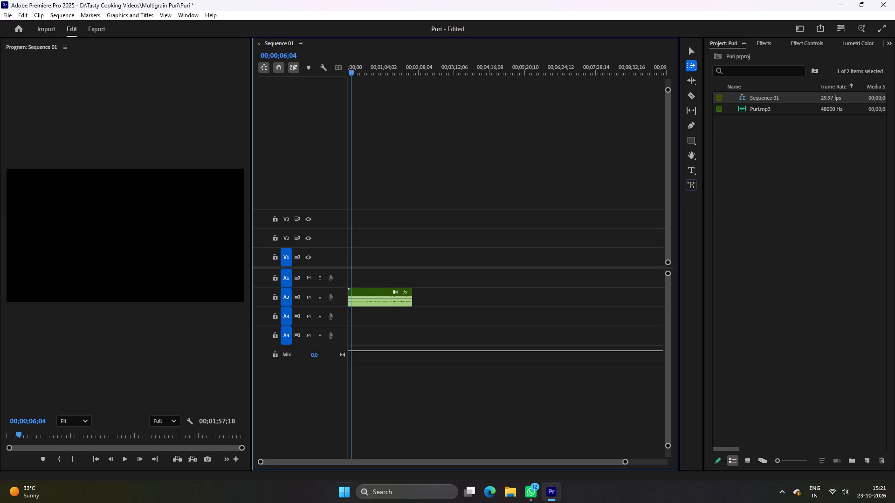
Switch to File Explorer and open the Multigrain Puri folder containing the cooking footage.
{"action": "left_click", "coordinate": [512, 492]}
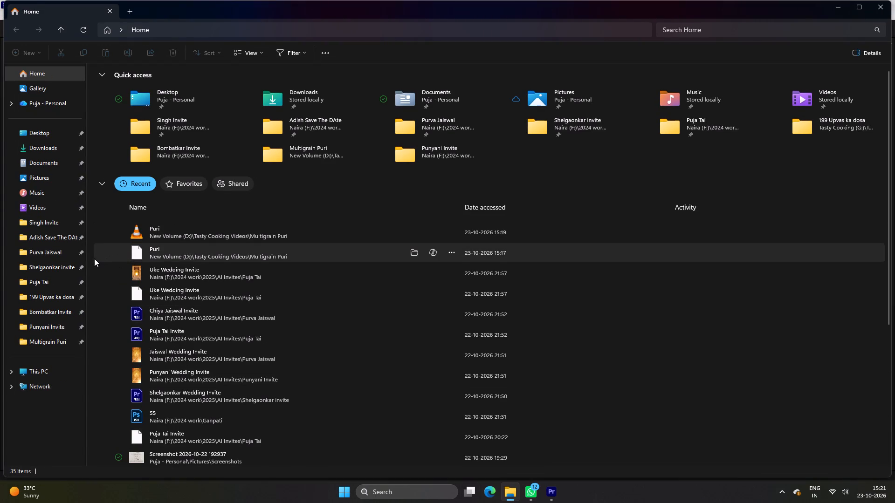
{"action": "double_click", "coordinate": [62, 346]}
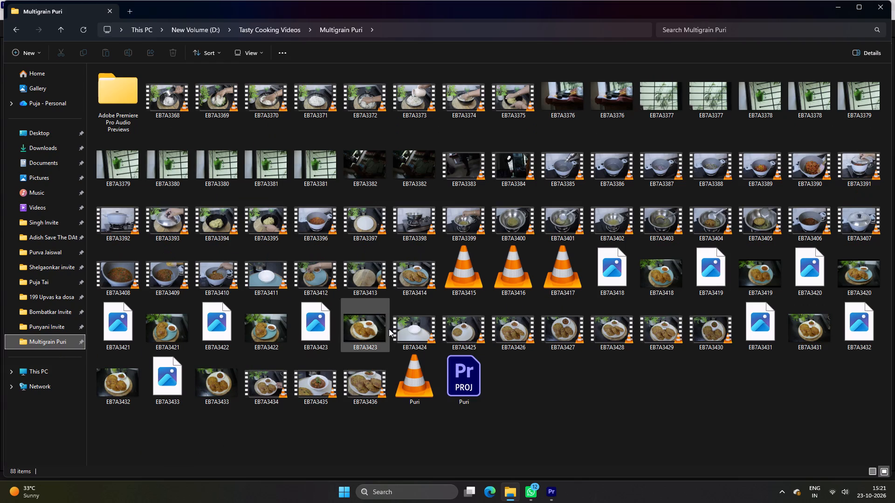
Play the EB7A3425 clip in VLC to preview its footage, then close the player.
{"action": "double_click", "coordinate": [470, 333]}
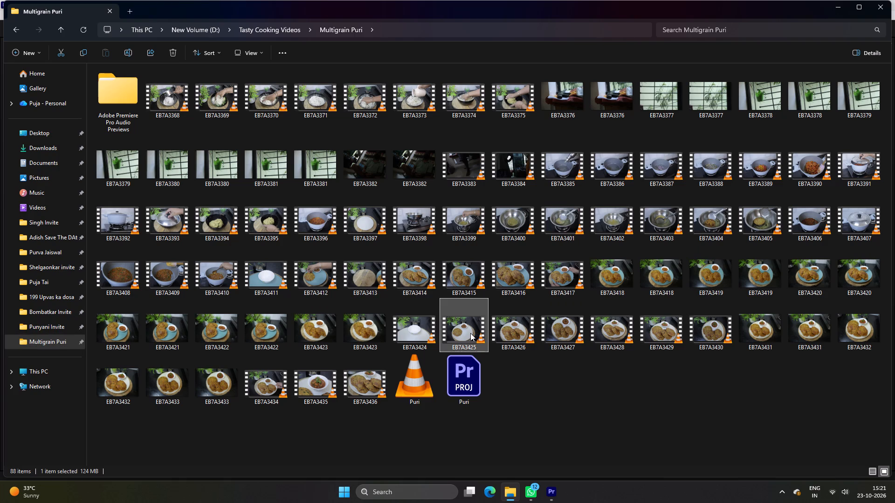
{"action": "double_click", "coordinate": [470, 333]}
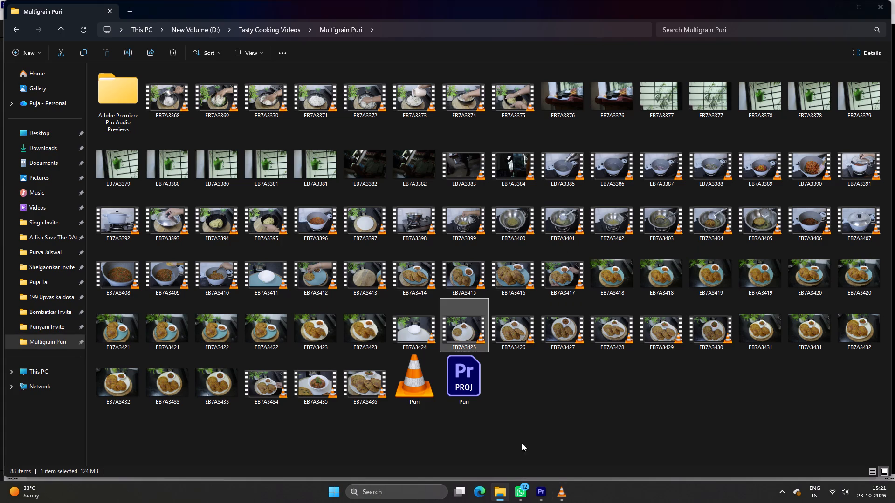
{"action": "left_click", "coordinate": [565, 492]}
{"action": "left_click", "coordinate": [528, 387]}
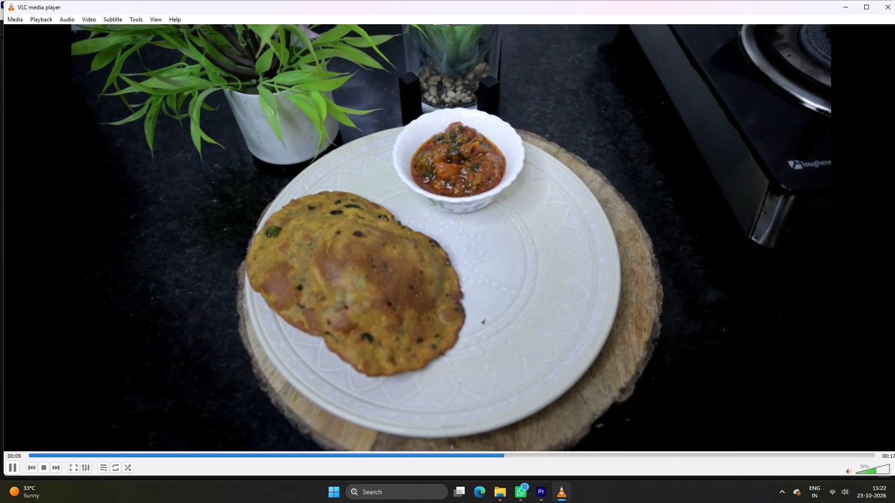
{"action": "left_click", "coordinate": [894, 12]}
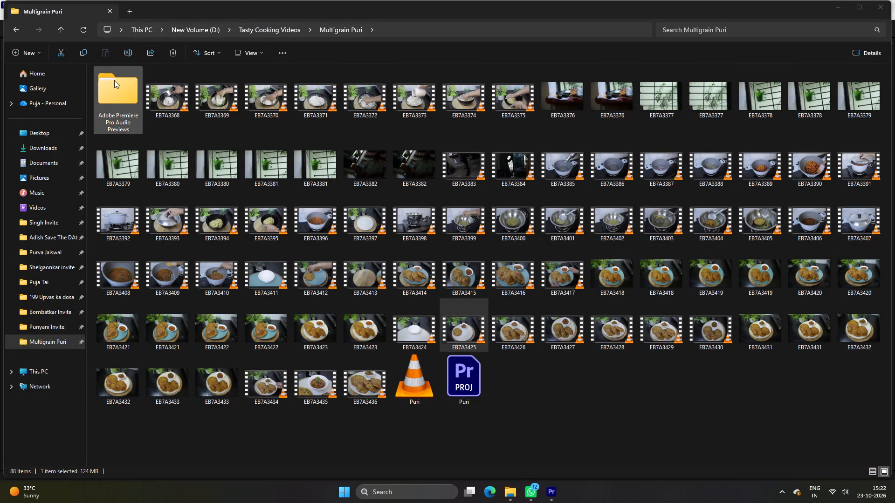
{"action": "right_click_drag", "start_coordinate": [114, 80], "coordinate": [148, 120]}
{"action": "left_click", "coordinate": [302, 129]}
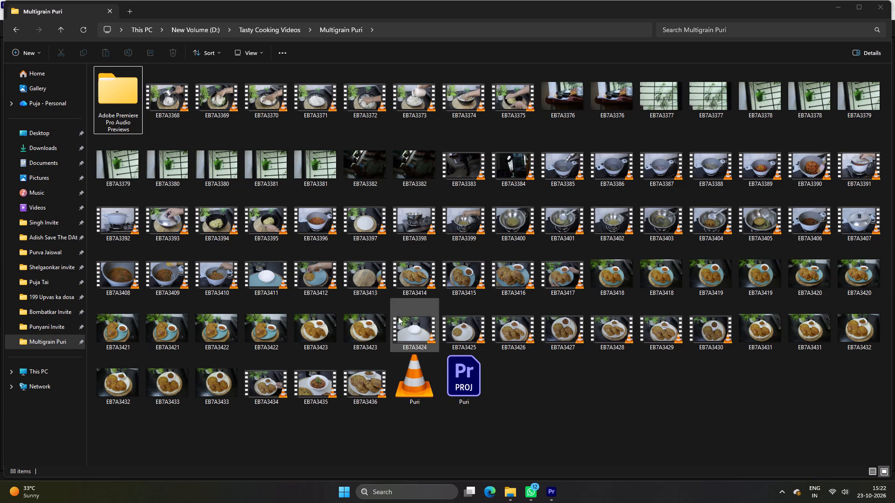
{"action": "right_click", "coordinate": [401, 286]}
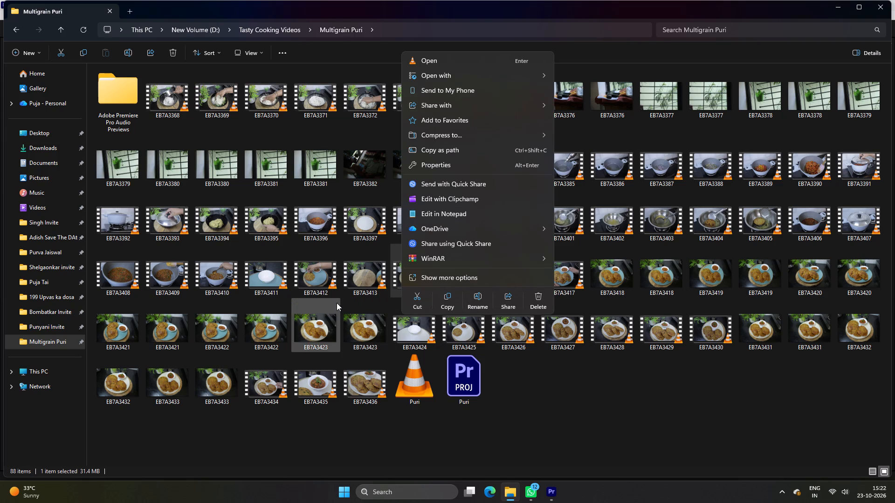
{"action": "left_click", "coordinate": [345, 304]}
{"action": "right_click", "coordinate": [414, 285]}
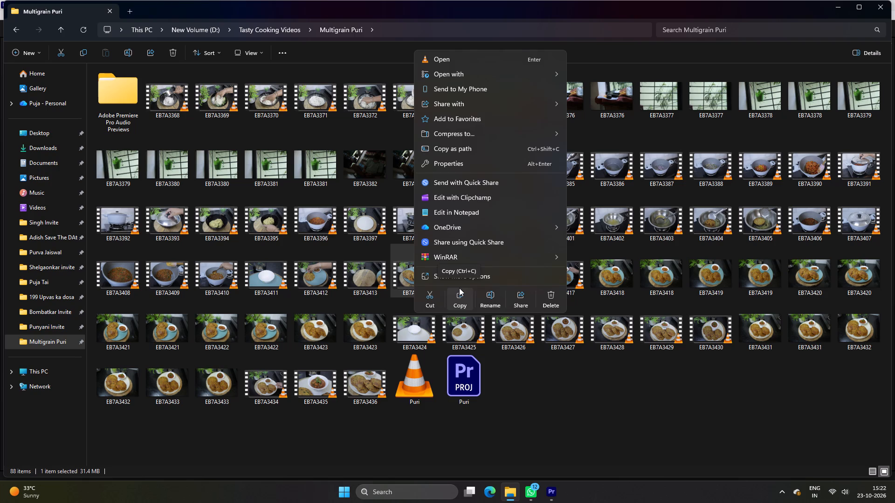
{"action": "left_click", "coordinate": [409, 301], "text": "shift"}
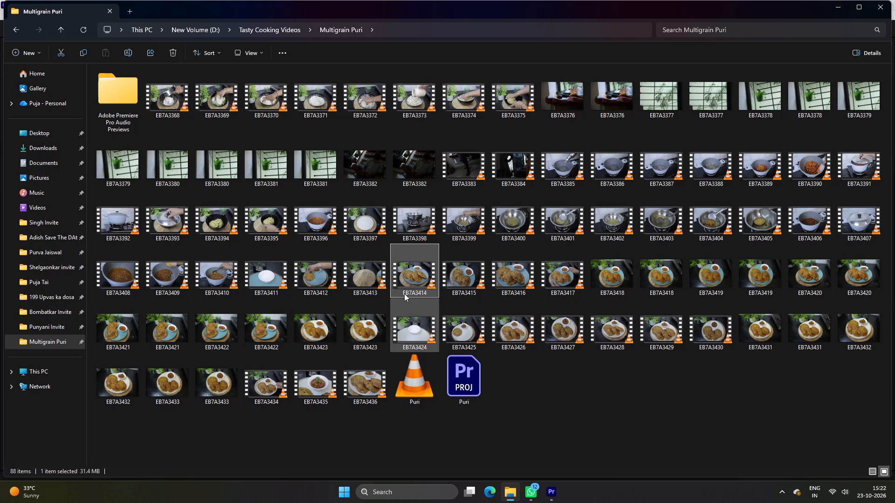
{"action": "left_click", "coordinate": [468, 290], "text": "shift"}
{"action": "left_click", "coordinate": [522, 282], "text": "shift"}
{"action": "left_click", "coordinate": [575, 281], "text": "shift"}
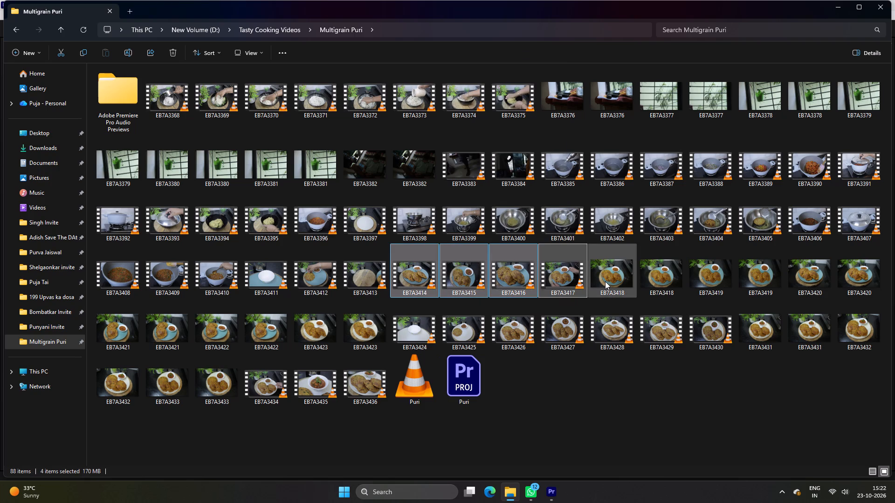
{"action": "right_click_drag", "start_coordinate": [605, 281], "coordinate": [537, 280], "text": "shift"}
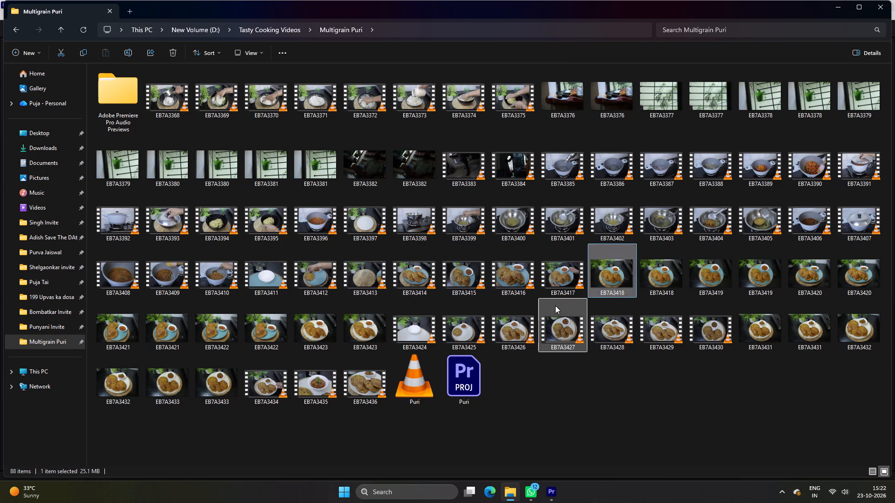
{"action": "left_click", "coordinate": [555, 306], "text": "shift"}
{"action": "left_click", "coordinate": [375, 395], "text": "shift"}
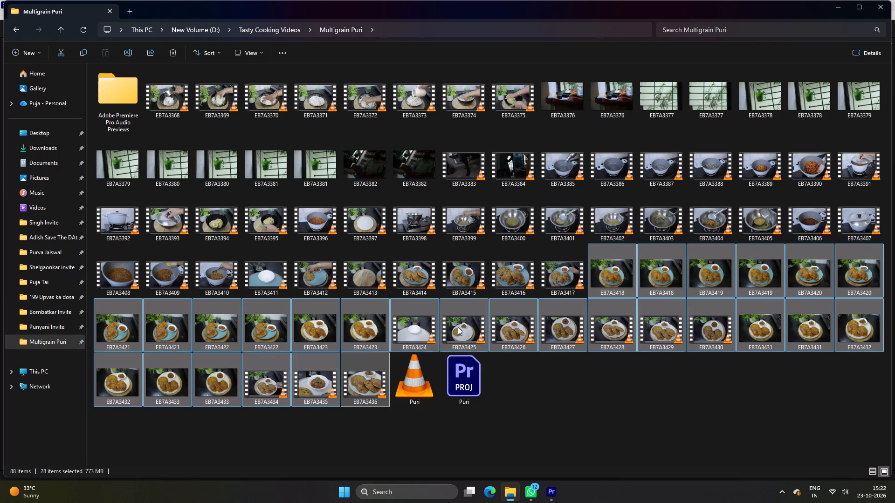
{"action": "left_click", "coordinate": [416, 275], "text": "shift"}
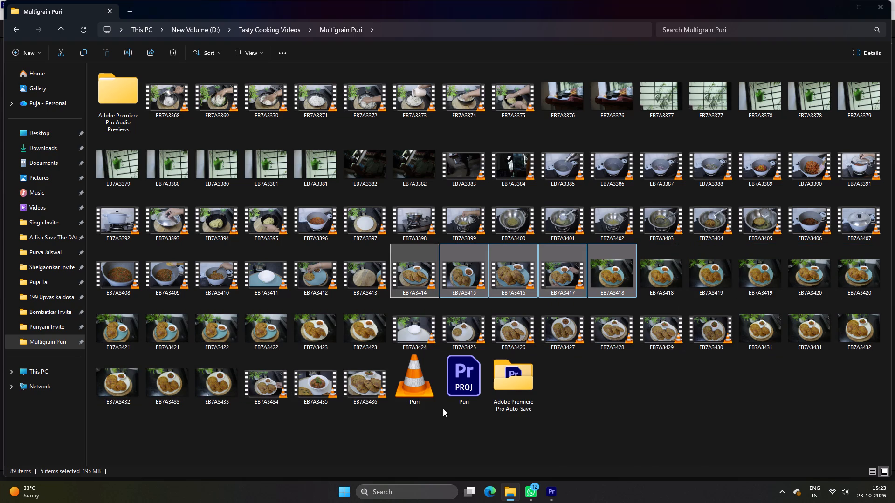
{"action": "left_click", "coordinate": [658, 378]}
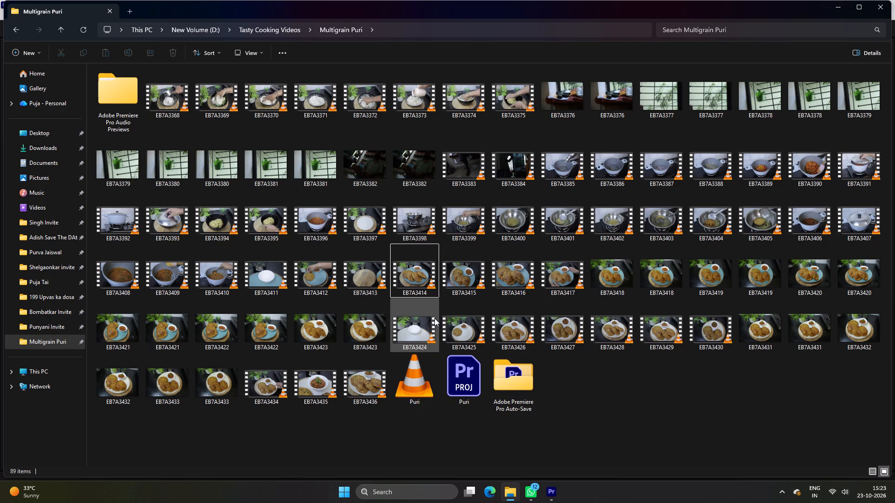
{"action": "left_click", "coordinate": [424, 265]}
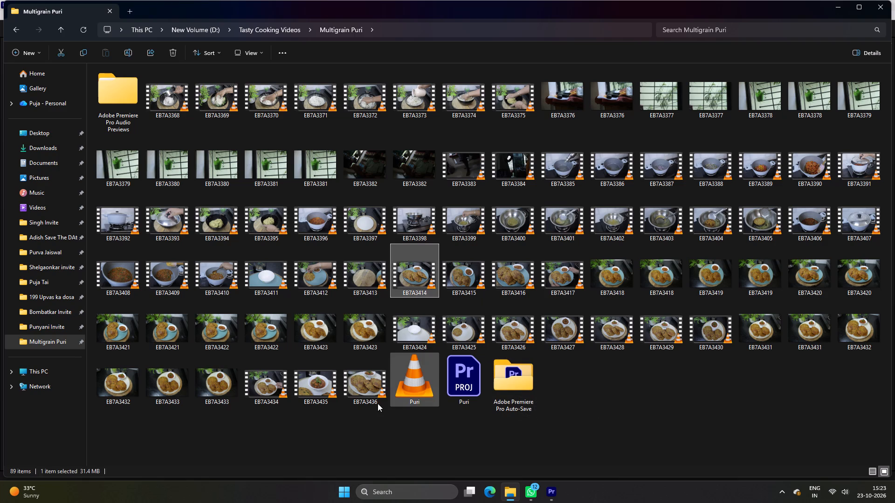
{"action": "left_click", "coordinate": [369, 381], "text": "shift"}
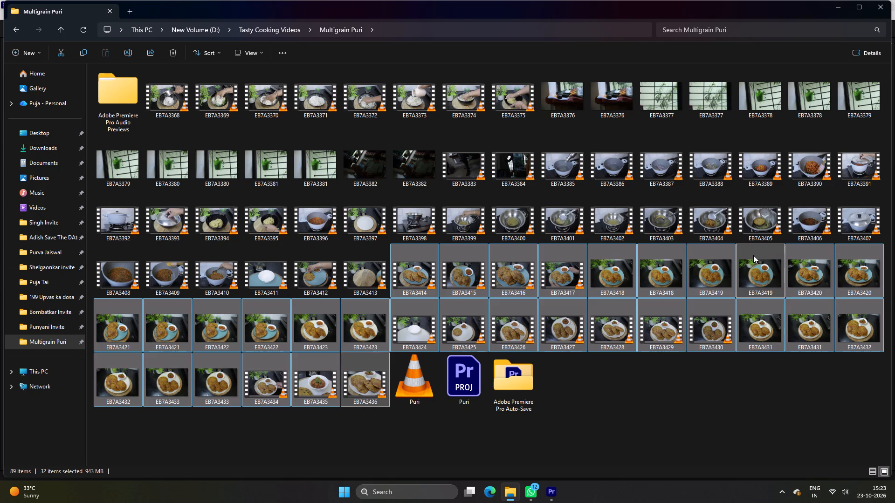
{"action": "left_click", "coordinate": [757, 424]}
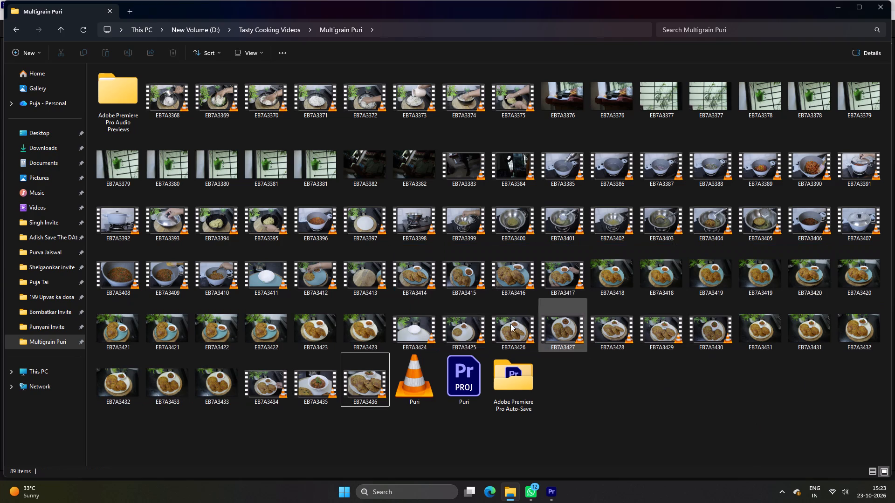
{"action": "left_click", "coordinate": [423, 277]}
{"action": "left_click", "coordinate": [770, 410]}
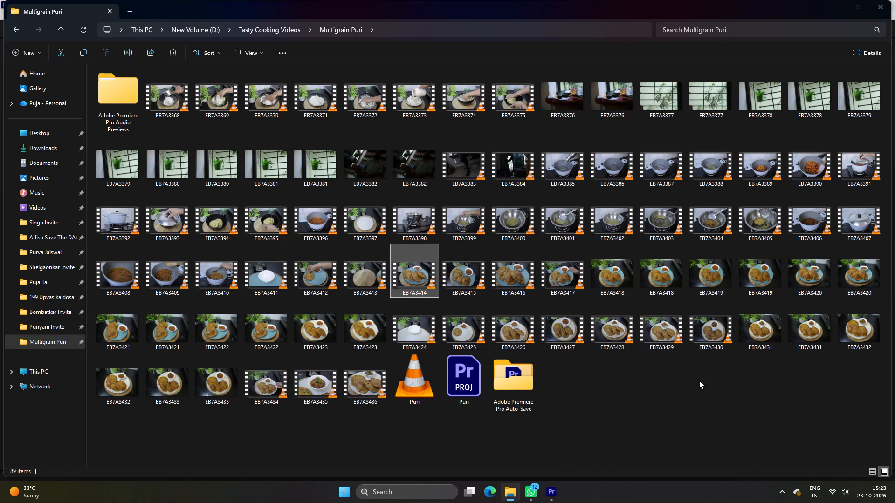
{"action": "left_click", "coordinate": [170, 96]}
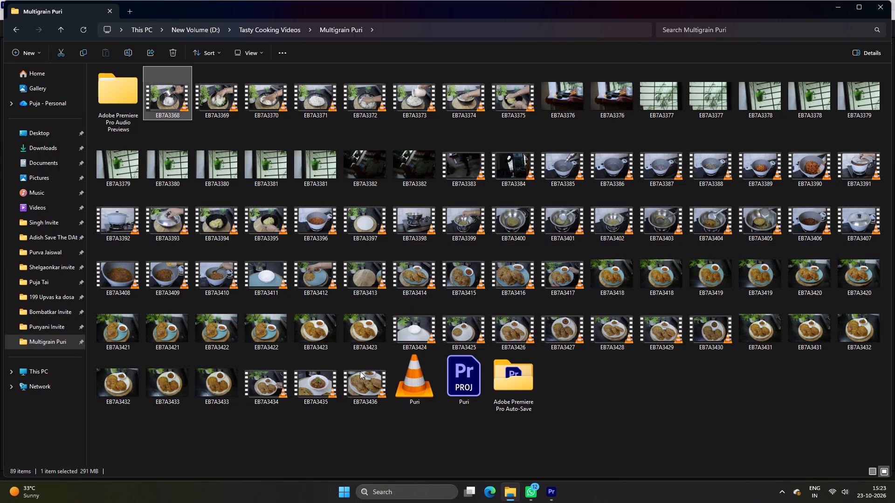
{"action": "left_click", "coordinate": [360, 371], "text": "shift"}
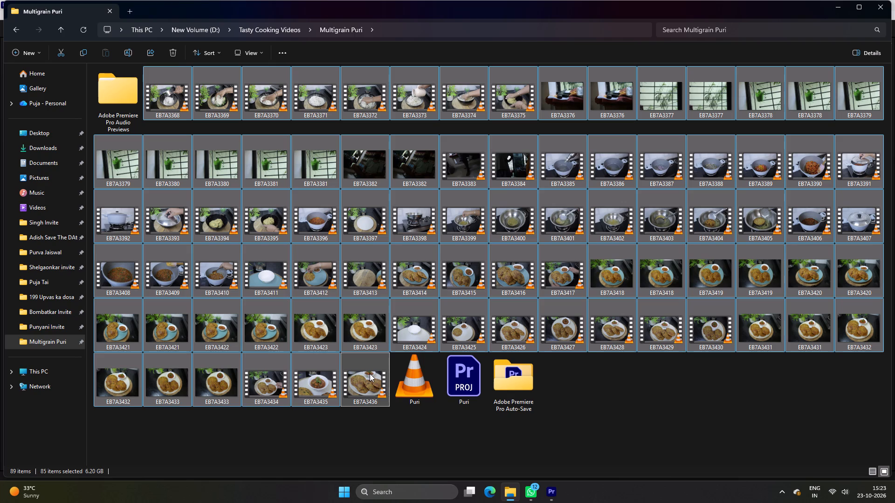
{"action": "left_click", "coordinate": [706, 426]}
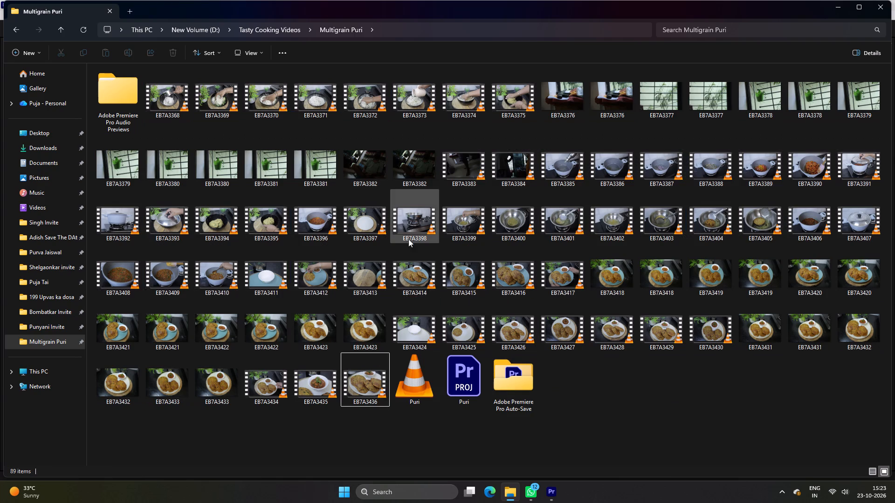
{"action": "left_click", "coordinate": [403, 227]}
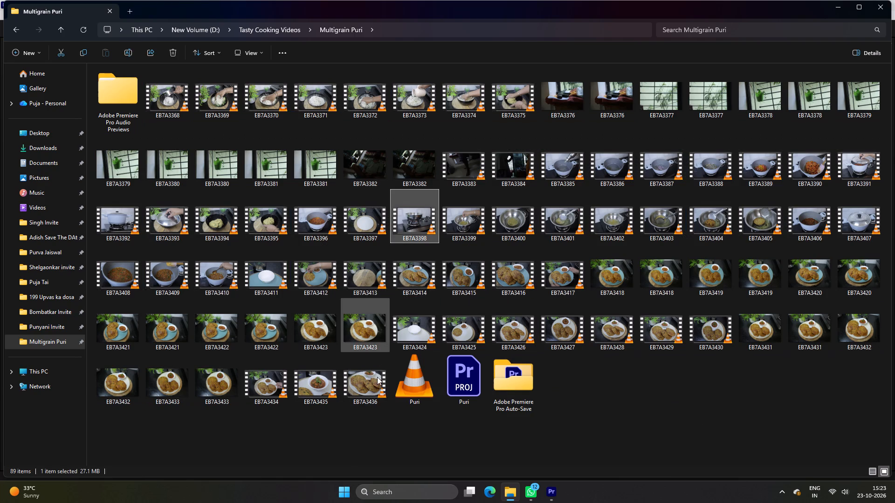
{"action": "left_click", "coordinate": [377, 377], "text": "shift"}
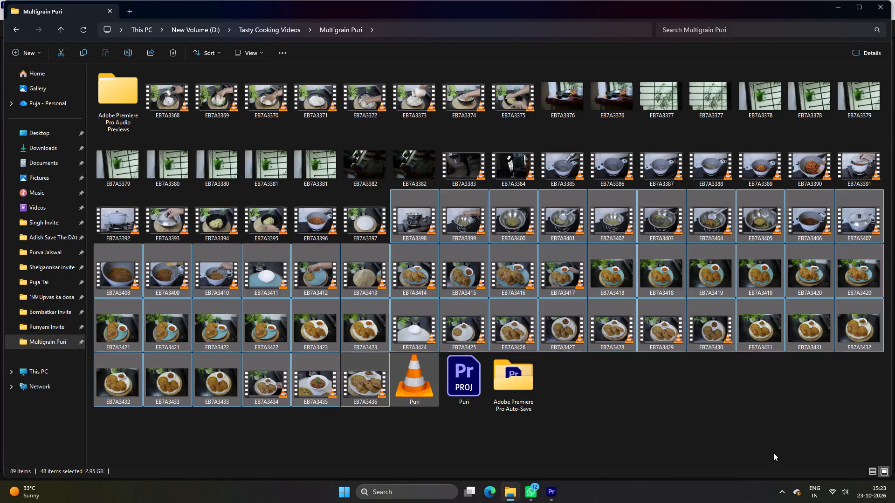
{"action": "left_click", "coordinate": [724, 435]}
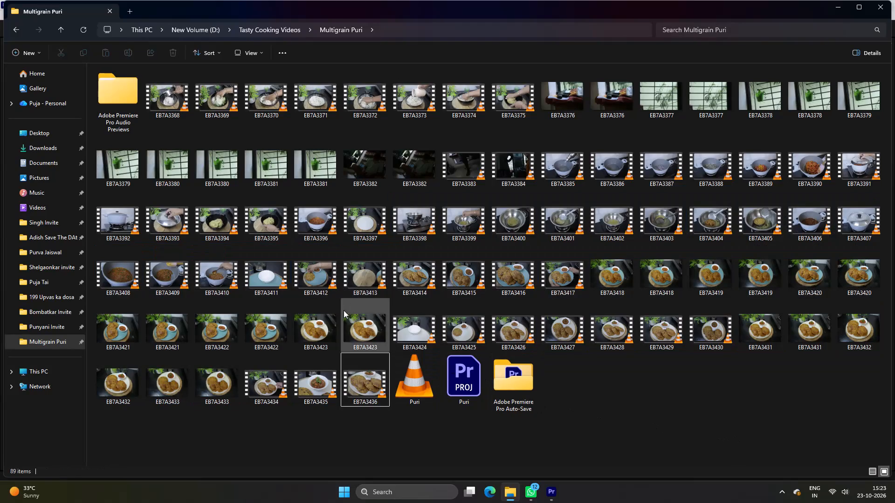
Add the files EB7A3413 through EB7A3436 from the folder to the start of Premiere Pro's Sequence 01, with video on V1 and audio on A1.
{"action": "left_click", "coordinate": [358, 282]}
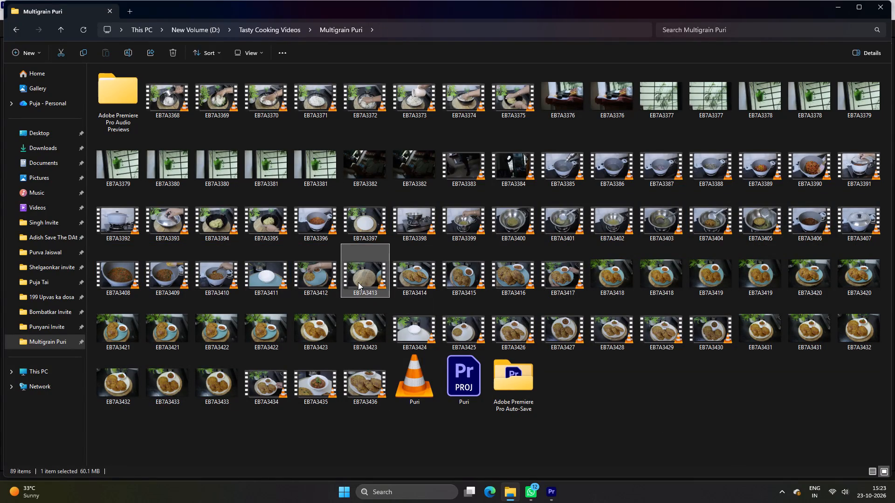
{"action": "left_click", "coordinate": [377, 390], "text": "shift"}
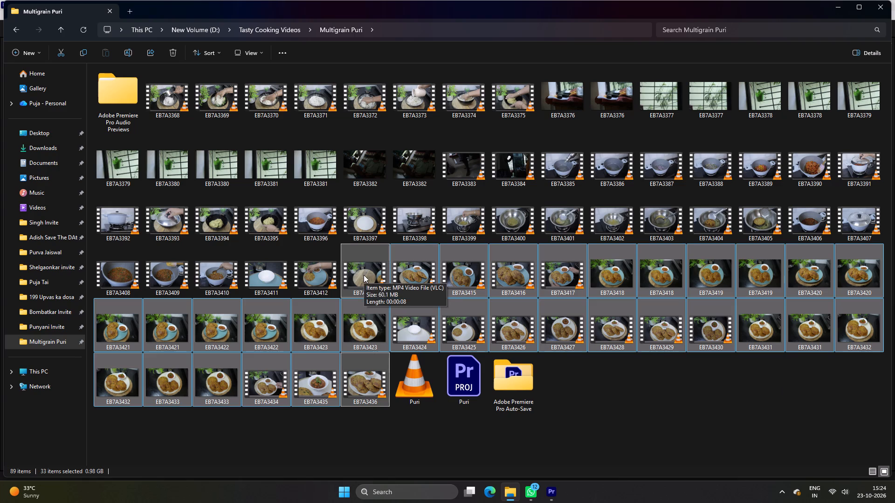
{"action": "left_click_drag", "start_coordinate": [364, 275], "coordinate": [453, 431]}
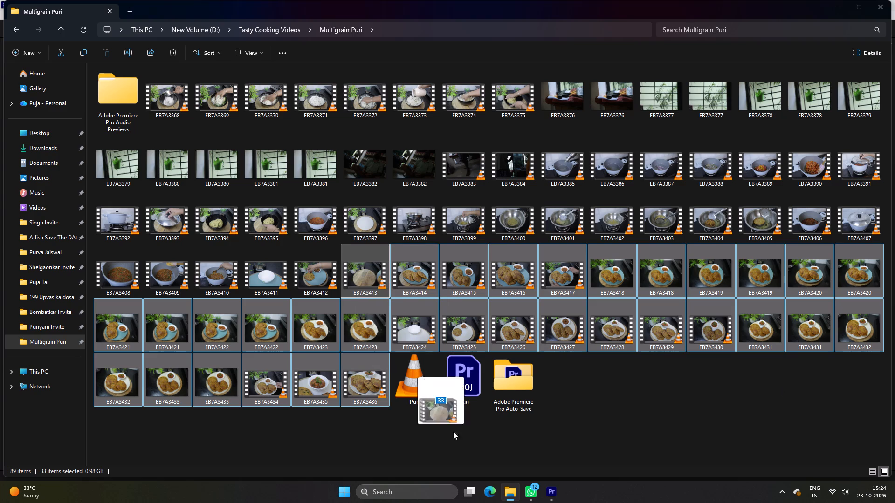
{"action": "left_click_drag", "start_coordinate": [453, 431], "coordinate": [533, 408]}
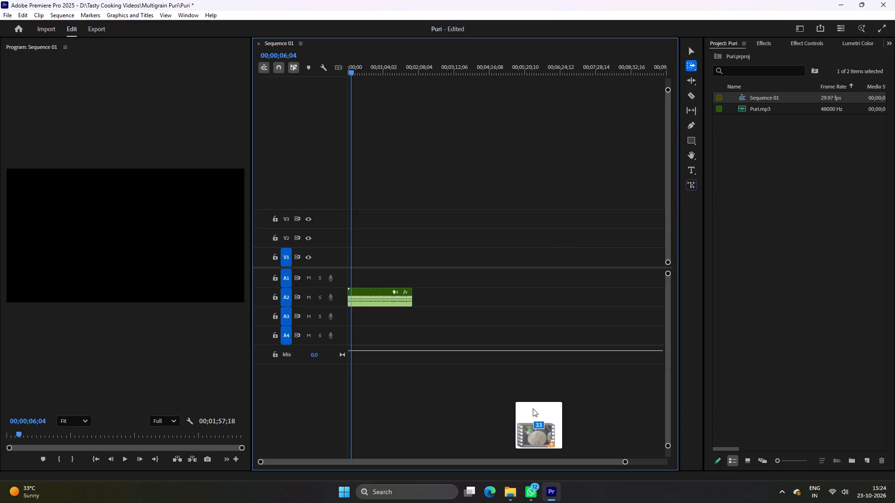
{"action": "left_click_drag", "start_coordinate": [533, 408], "coordinate": [775, 314]}
{"action": "left_click_drag", "start_coordinate": [775, 314], "coordinate": [384, 233]}
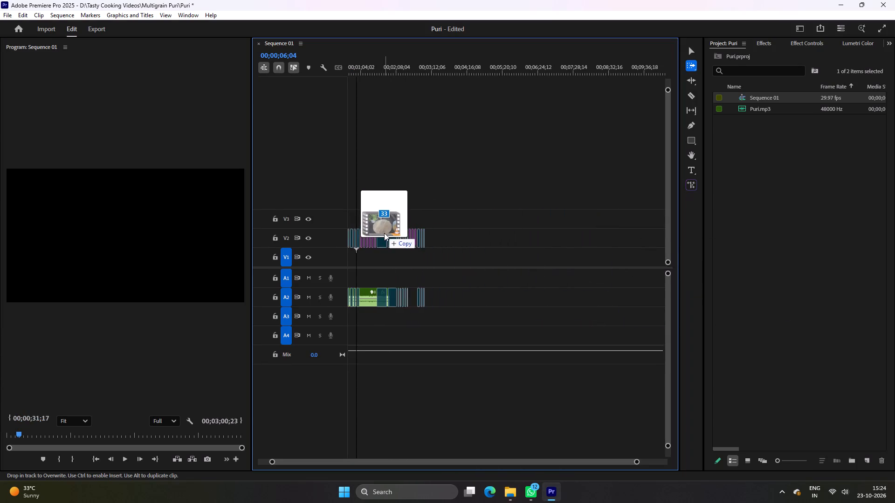
{"action": "left_click_drag", "start_coordinate": [384, 233], "coordinate": [379, 250]}
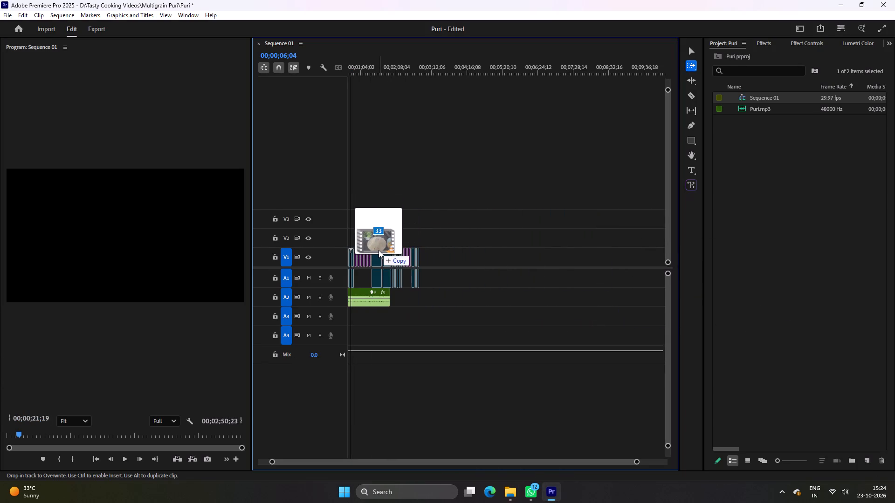
{"action": "left_click_drag", "start_coordinate": [379, 250], "coordinate": [378, 250]}
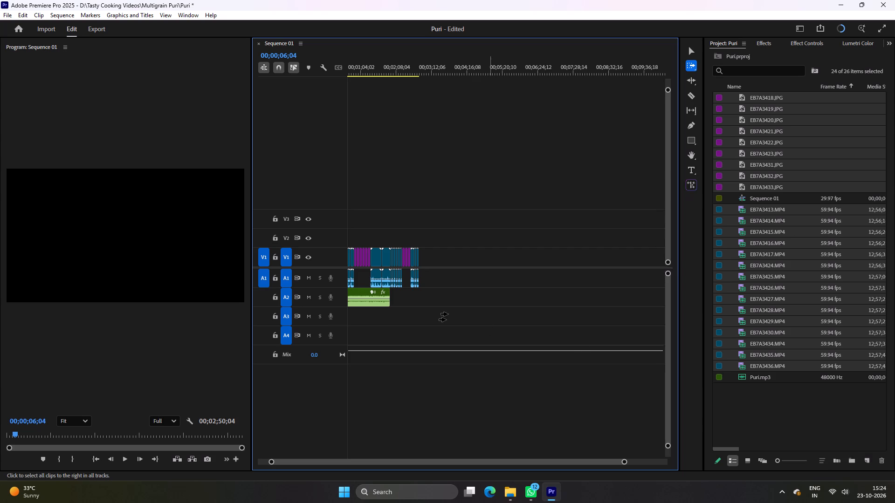
Move the last footage clip on V1 and A1 later with the Selection tool, leaving a gap, so it ends at about 00;03;11;08.
{"action": "left_click_drag", "start_coordinate": [424, 252], "coordinate": [429, 251]}
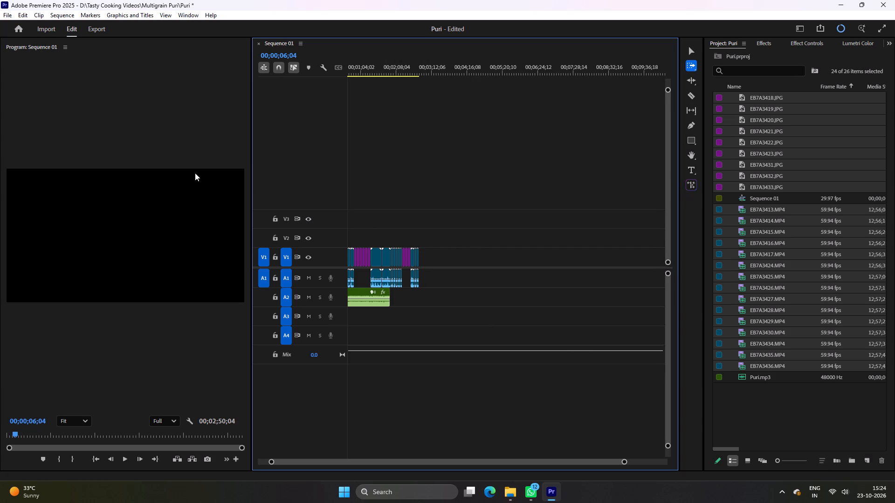
{"action": "left_click", "coordinate": [691, 54]}
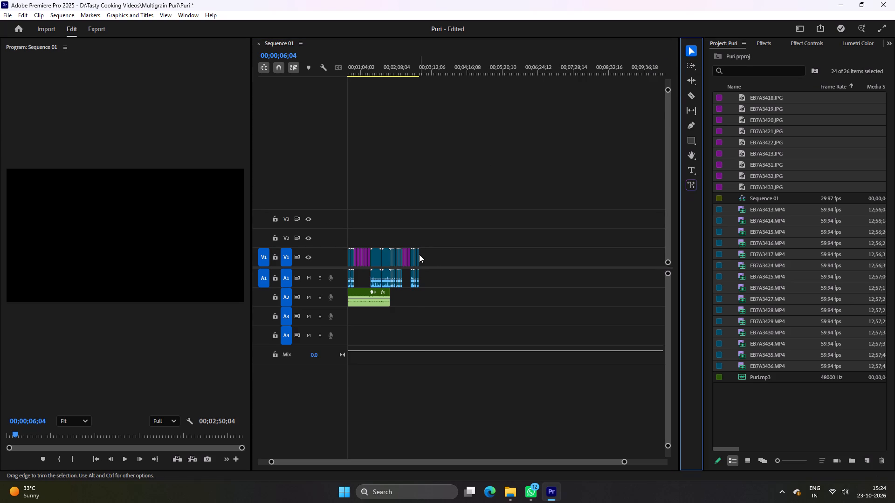
{"action": "left_click_drag", "start_coordinate": [419, 254], "coordinate": [431, 254]}
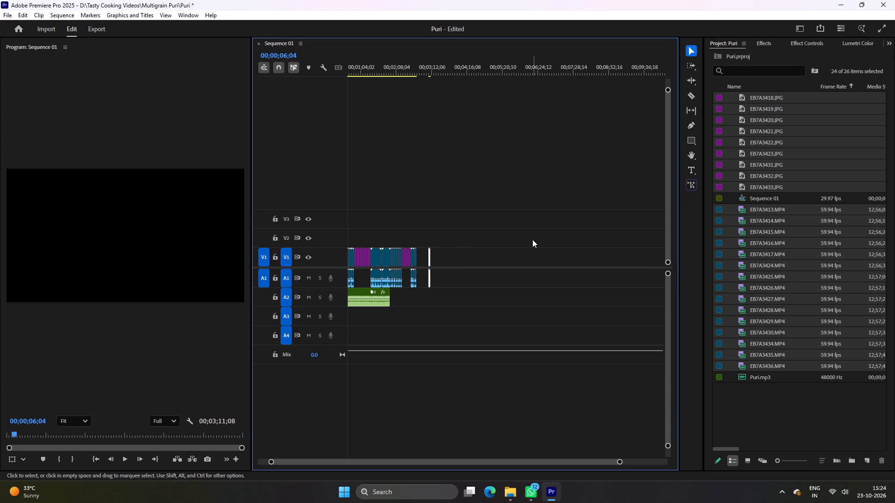
{"action": "left_click", "coordinate": [532, 239]}
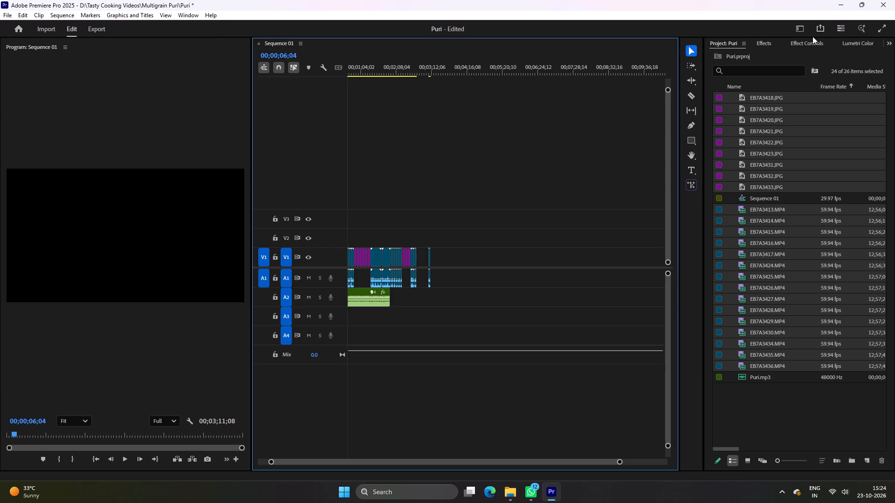
Undo the move of the last footage clip on V1 and A1.
{"action": "key", "text": "ctrl+z"}
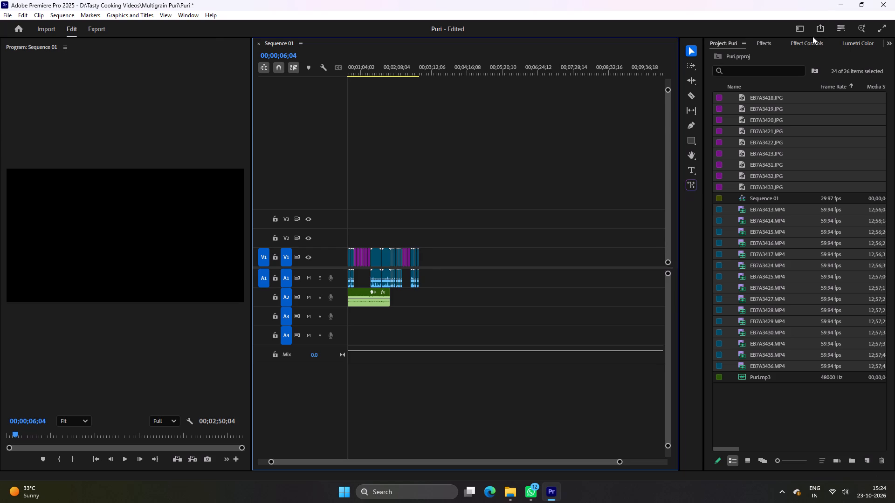
Move the EB7A3413 clip, with its linked audio, to 00;00;00;00 on V1 and A1 of Sequence 01.
{"action": "key", "text": "equal"}
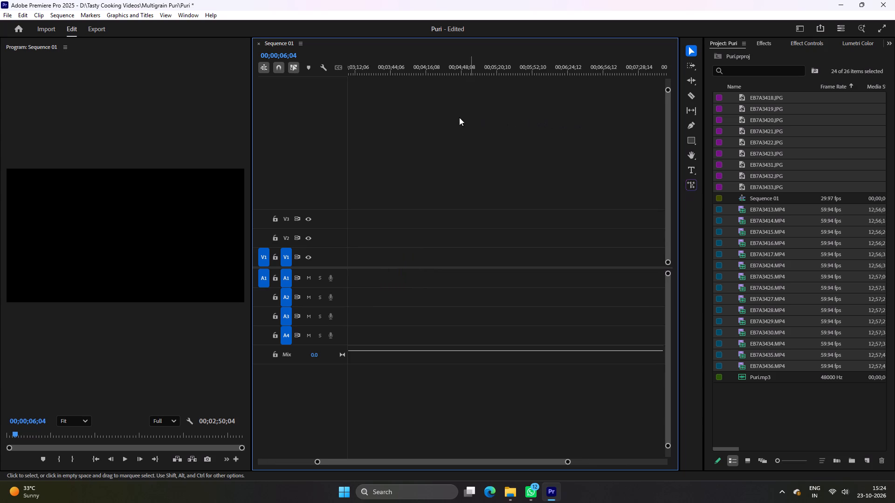
{"action": "left_click_drag", "start_coordinate": [350, 86], "coordinate": [346, 85]}
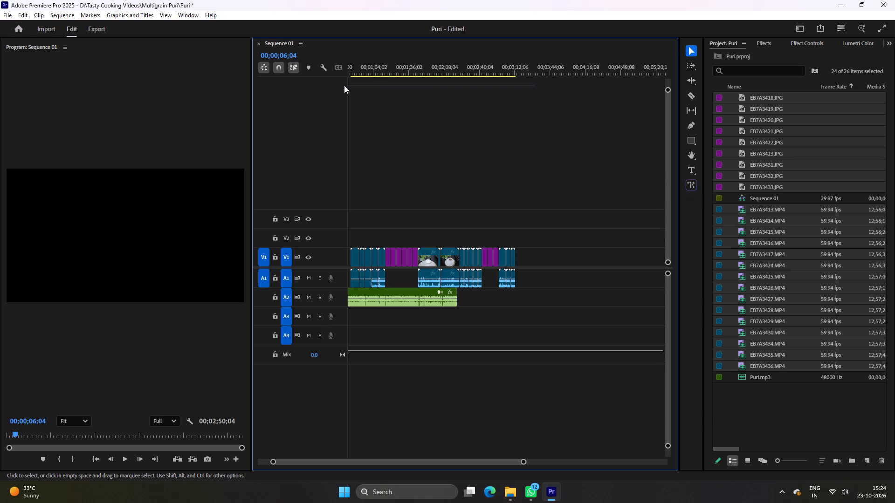
{"action": "key", "text": "equal"}
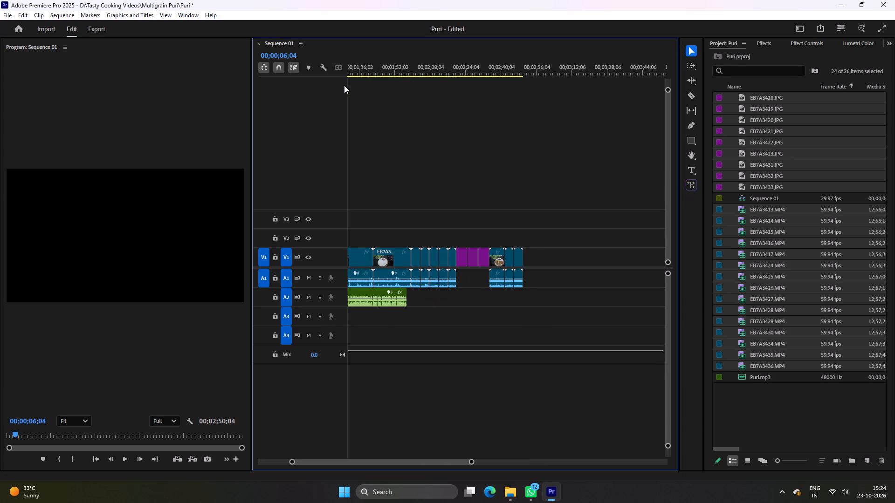
{"action": "key", "text": "equal"}
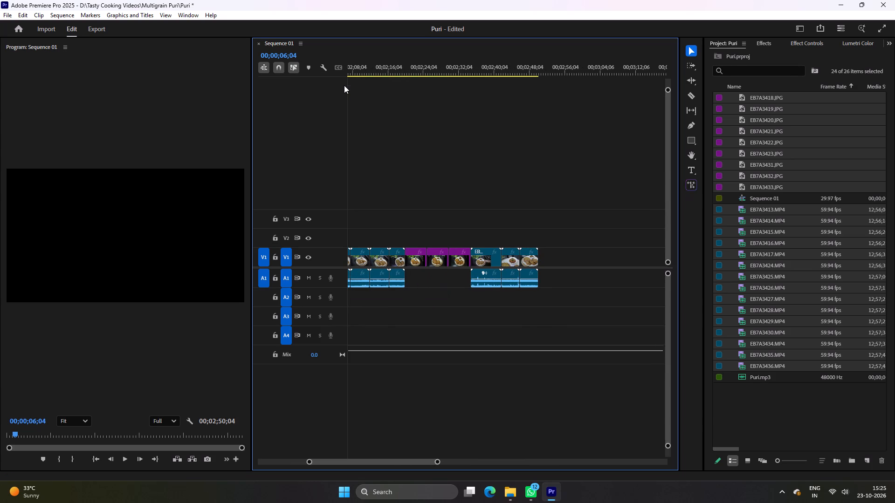
{"action": "key", "text": "equal"}
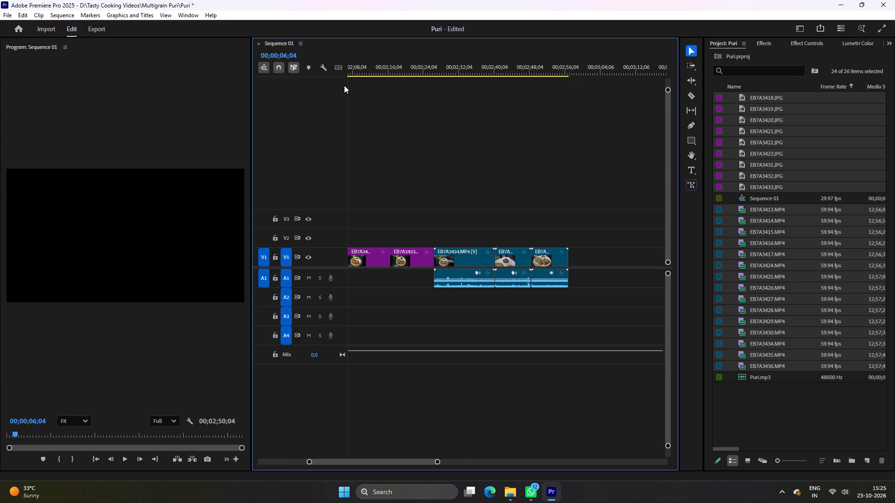
{"action": "left_click_drag", "start_coordinate": [348, 79], "coordinate": [287, 75]}
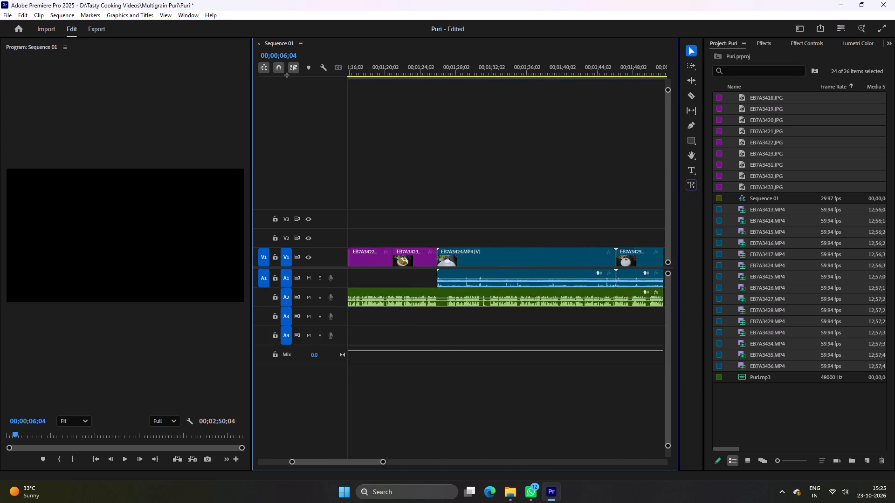
{"action": "left_click_drag", "start_coordinate": [287, 75], "coordinate": [286, 75]}
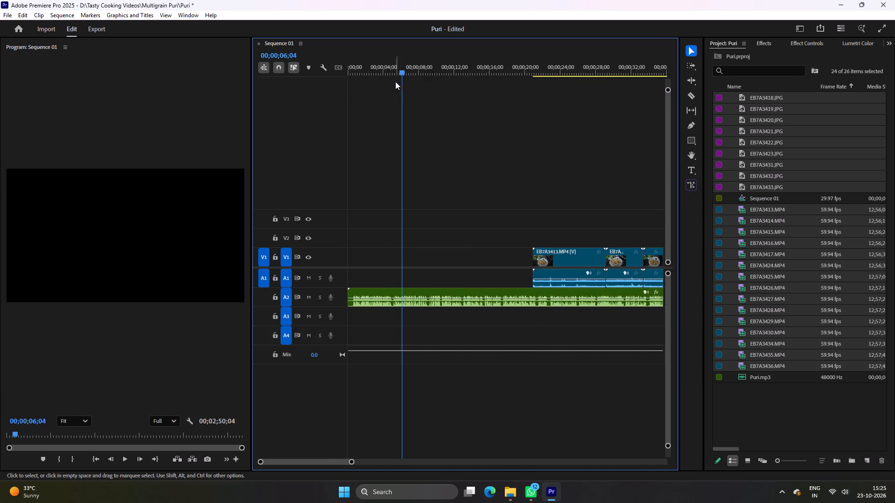
{"action": "left_click_drag", "start_coordinate": [401, 74], "coordinate": [345, 82]}
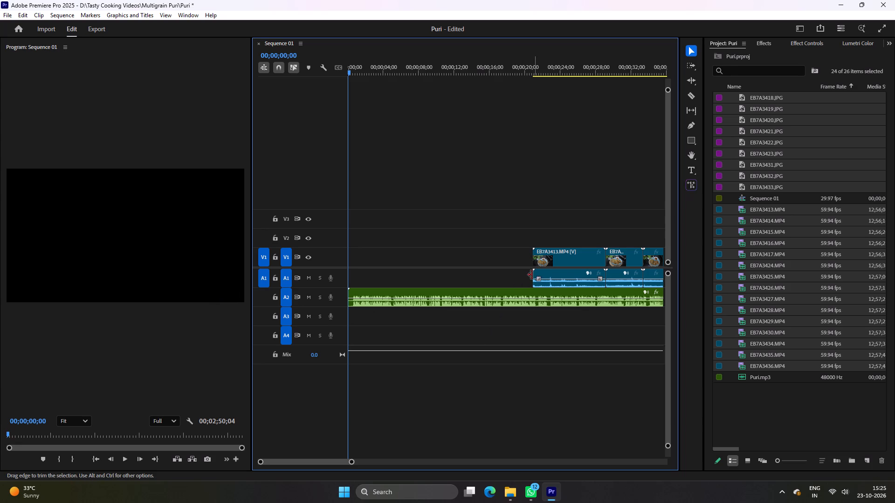
{"action": "left_click_drag", "start_coordinate": [531, 275], "coordinate": [525, 275]}
{"action": "left_click", "coordinate": [502, 271]}
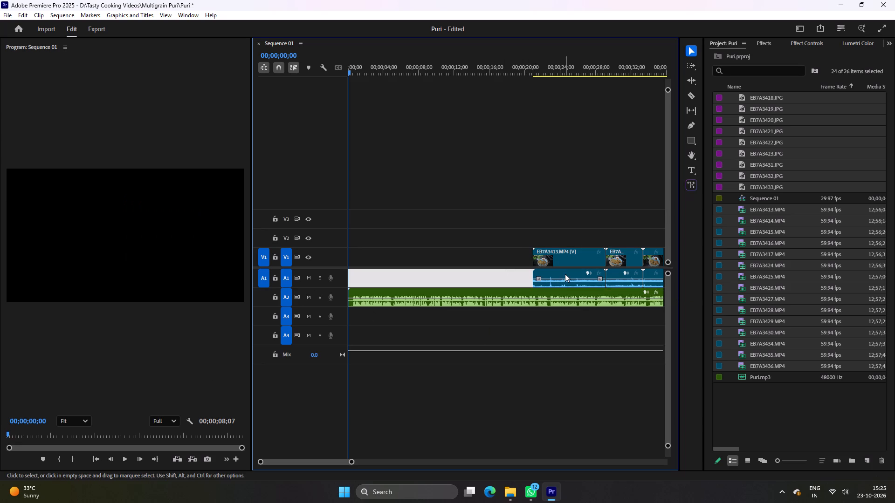
{"action": "left_click", "coordinate": [473, 247]}
{"action": "left_click_drag", "start_coordinate": [568, 273], "coordinate": [508, 272]}
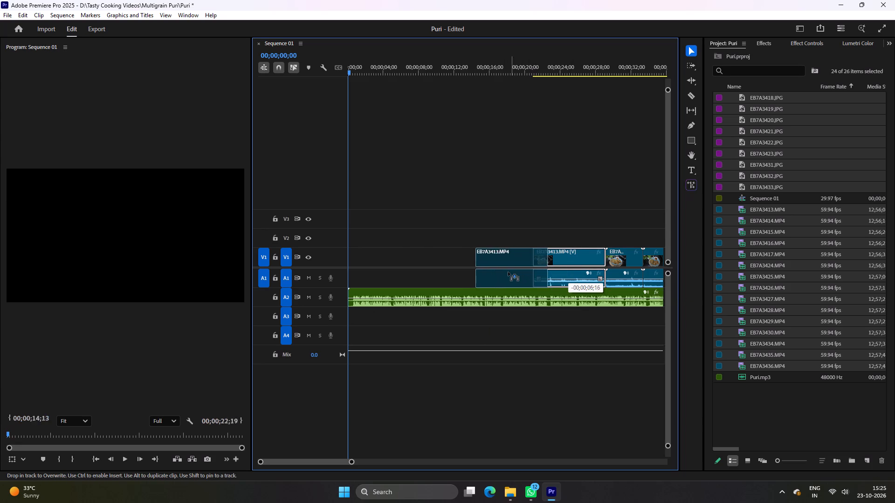
{"action": "left_click_drag", "start_coordinate": [508, 272], "coordinate": [385, 268]}
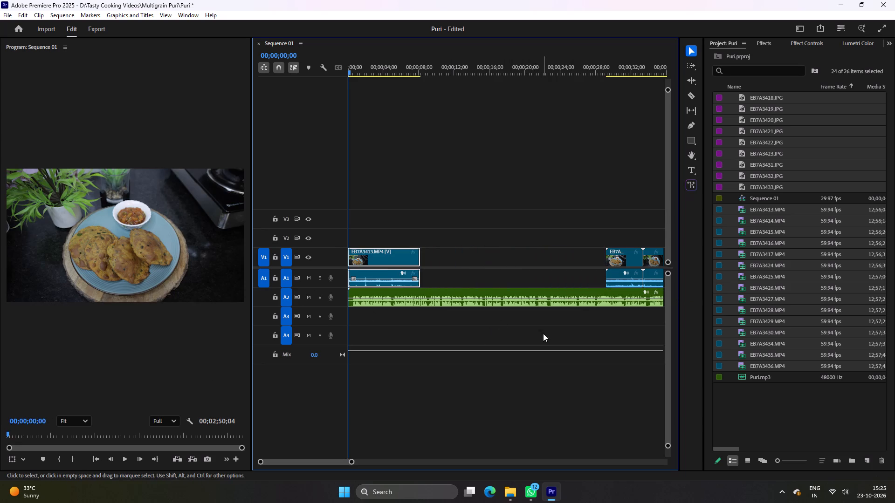
Find the frame showing the empty wooden board before the plate comes in and split EB7A3413 at 00;00;03;25 with the Razor tool.
{"action": "key", "text": "space"}
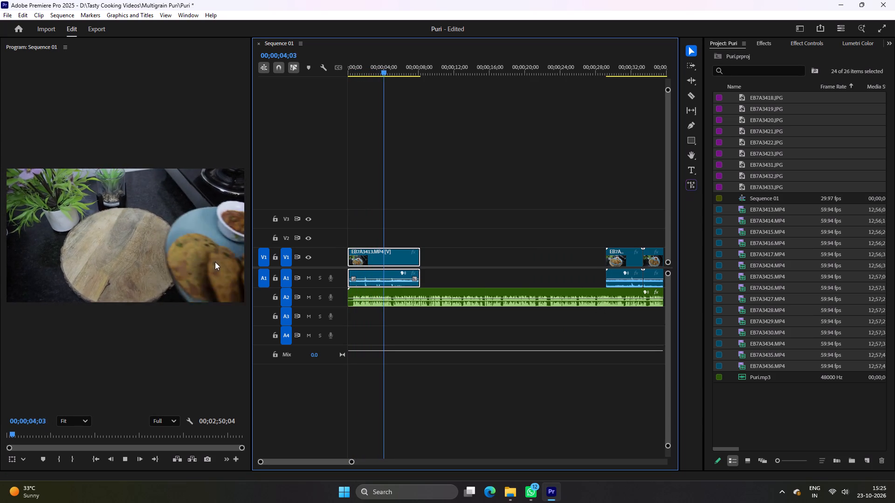
{"action": "key", "text": "space"}
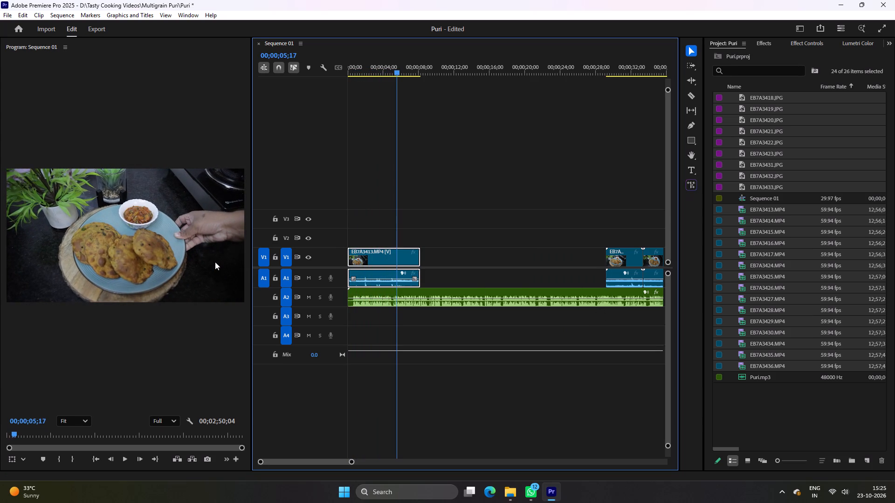
{"action": "type", "text": "aa"}
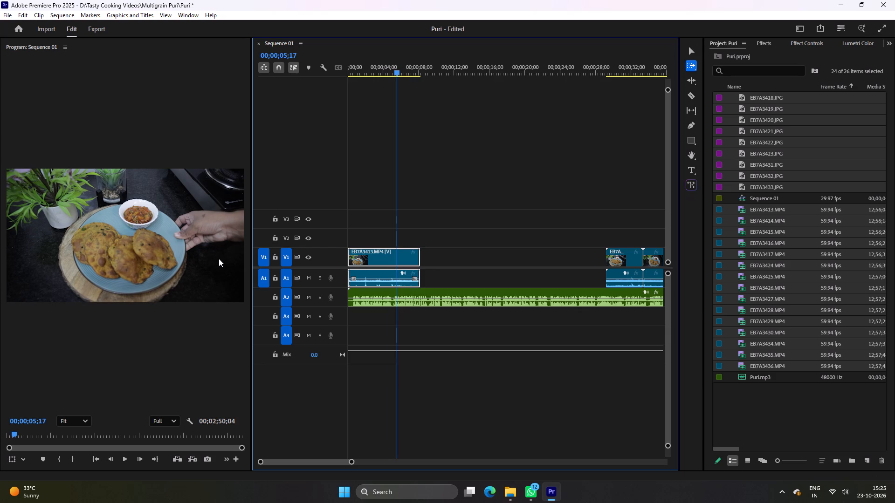
{"action": "key", "text": "Left"}
{"action": "key", "text": "Left"}
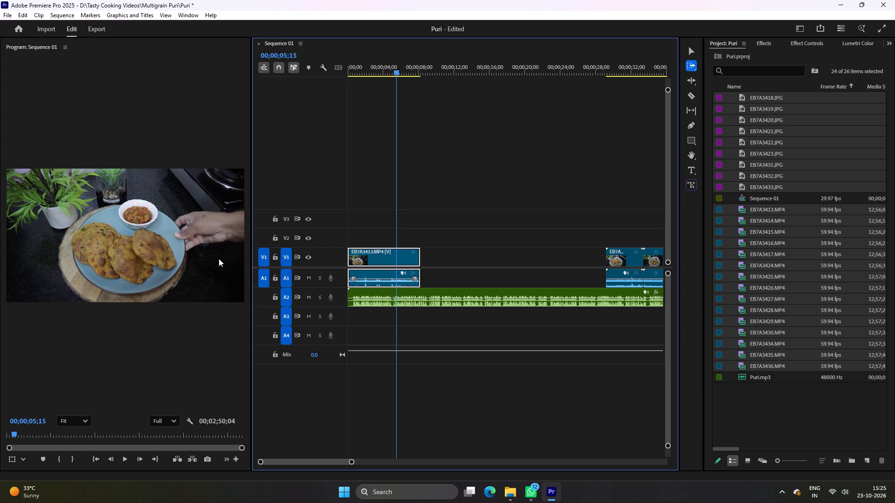
{"action": "key", "text": "Left"}
{"action": "key", "text": "Left"}
{"action": "key", "text": "Left"}
{"action": "key", "text": "Left"}
{"action": "key", "text": "Left"}
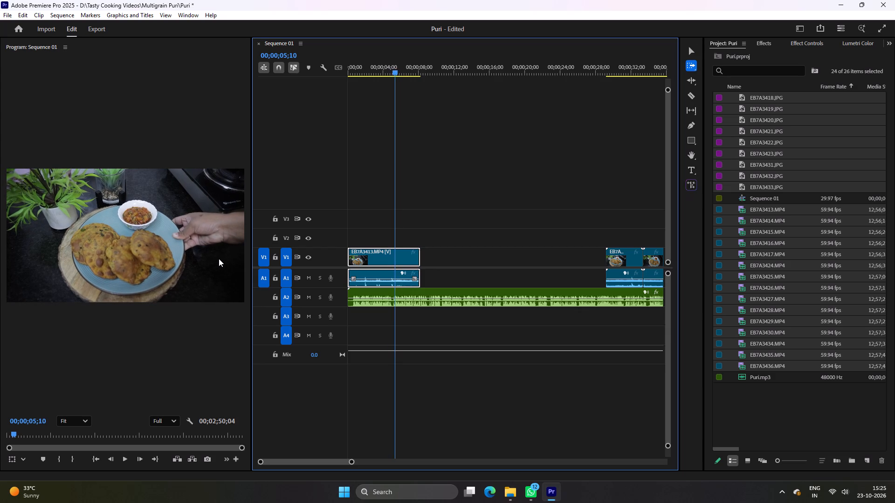
{"action": "key", "text": "Left"}
{"action": "key", "text": "Left"}
{"action": "key", "text": "Left"}
{"action": "key", "text": "Left"}
{"action": "key", "text": "Left"}
{"action": "key", "text": "Left"}
{"action": "key", "text": "Left"}
{"action": "key", "text": "Left"}
{"action": "key", "text": "Left"}
{"action": "key", "text": "Left"}
{"action": "key", "text": "Left"}
{"action": "key", "text": "Left"}
{"action": "key", "text": "Left"}
{"action": "key", "text": "Left"}
{"action": "key", "text": "Left"}
{"action": "key", "text": "Left"}
{"action": "key", "text": "Left"}
{"action": "key", "text": "Left"}
{"action": "key", "text": "Left"}
{"action": "key", "text": "Left"}
{"action": "key", "text": "Left"}
{"action": "key", "text": "Left"}
{"action": "key", "text": "Left"}
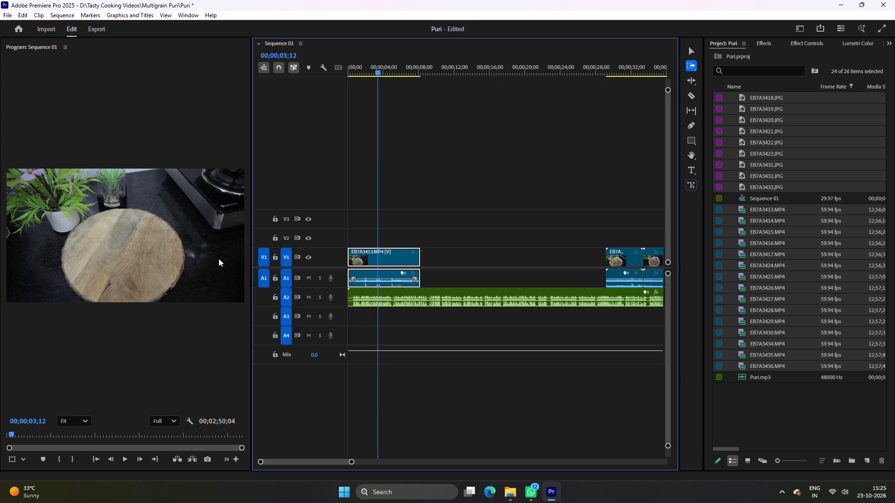
{"action": "key", "text": "Right"}
{"action": "key", "text": "Right"}
{"action": "key", "text": "Right"}
{"action": "key", "text": "Right"}
{"action": "key", "text": "Right"}
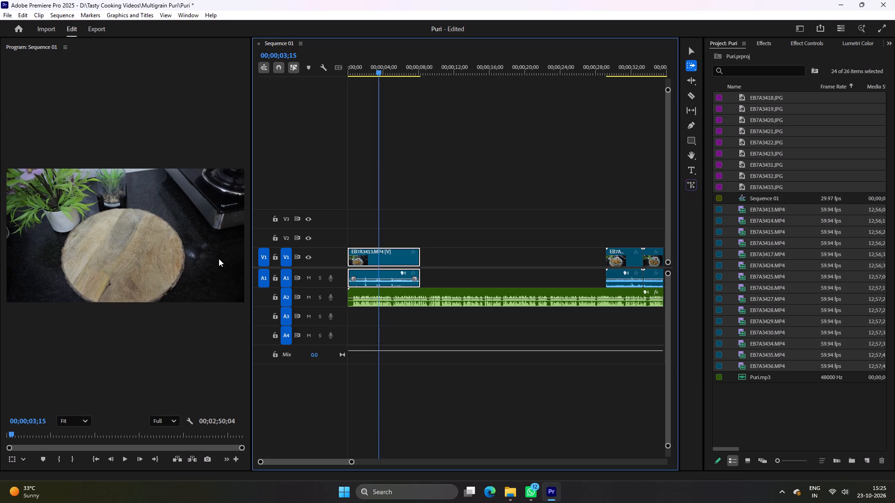
{"action": "key", "text": "Right"}
{"action": "key", "text": "Right"}
{"action": "key", "text": "Right"}
{"action": "key", "text": "Right"}
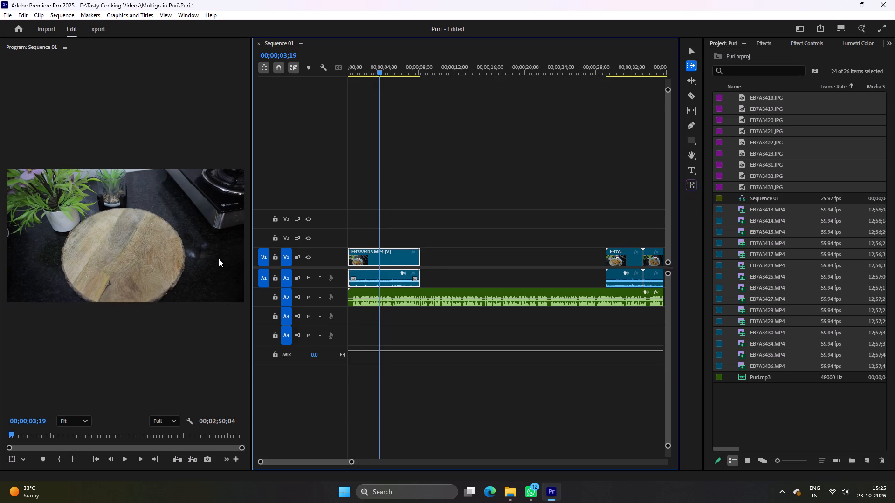
{"action": "key", "text": "Right"}
{"action": "key", "text": "Right"}
{"action": "key", "text": "Right"}
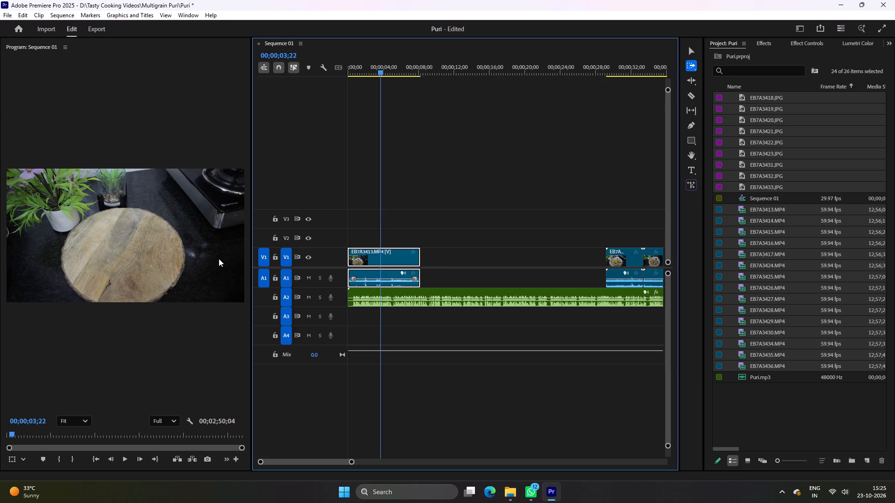
{"action": "key", "text": "Right"}
{"action": "key", "text": "Right"}
{"action": "key", "text": "Right"}
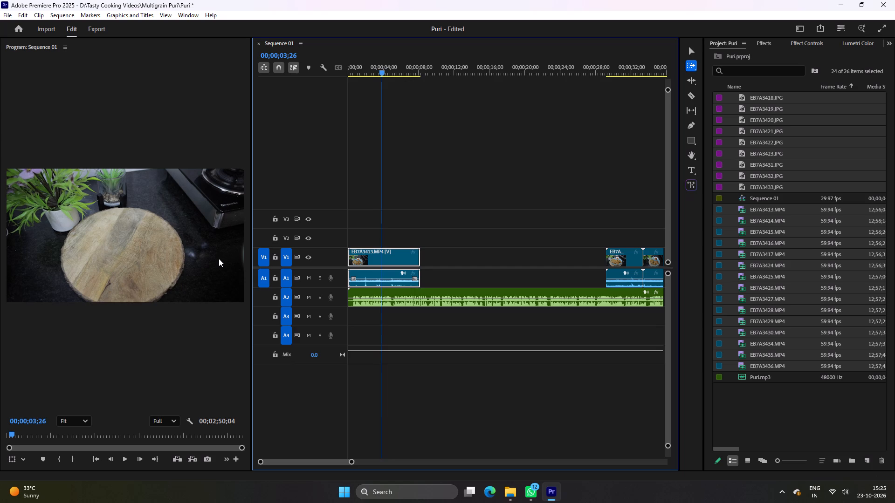
{"action": "key", "text": "Left"}
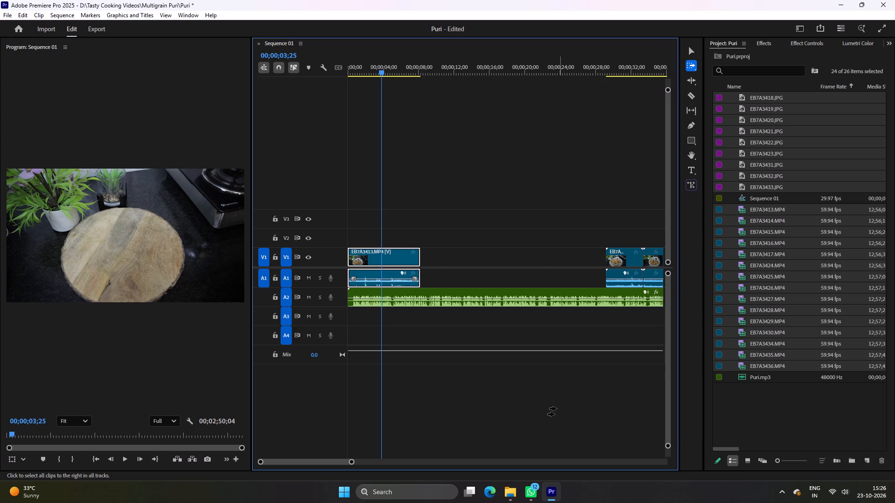
{"action": "left_click", "coordinate": [691, 98]}
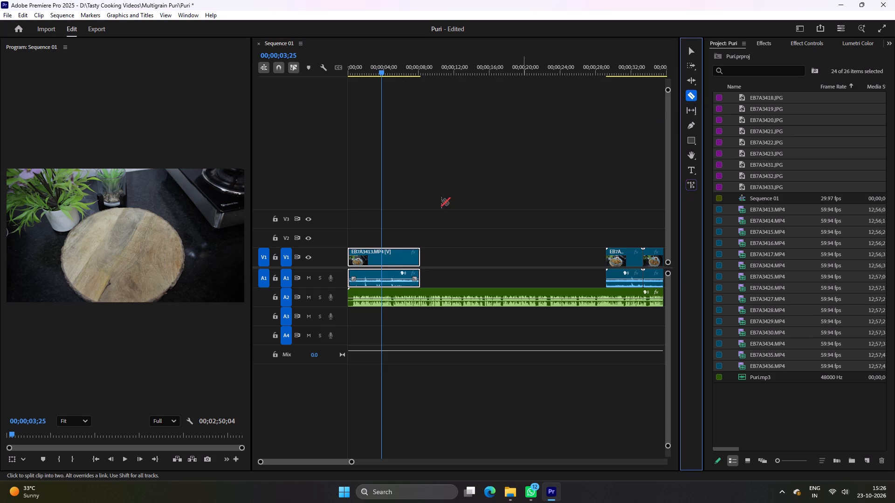
{"action": "left_click", "coordinate": [381, 260]}
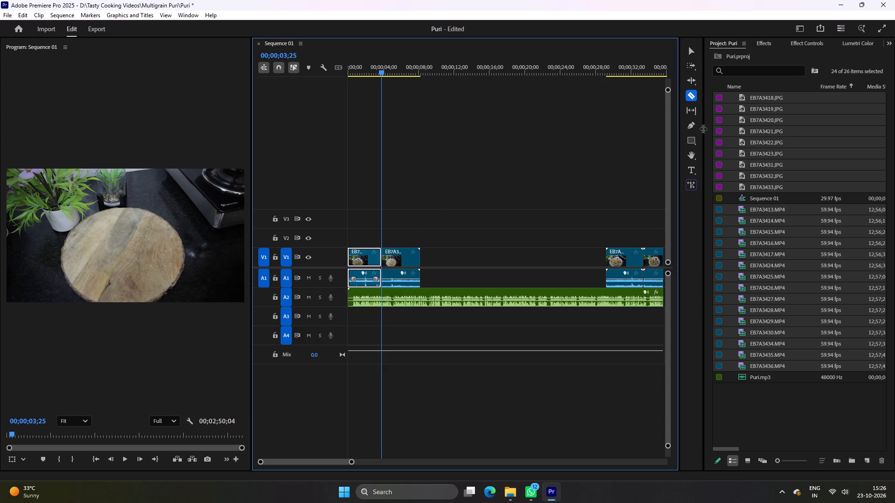
Delete the first portion of the split EB7A3413 clip, before 00;00;03;25, on V1 and A1.
{"action": "left_click", "coordinate": [693, 53]}
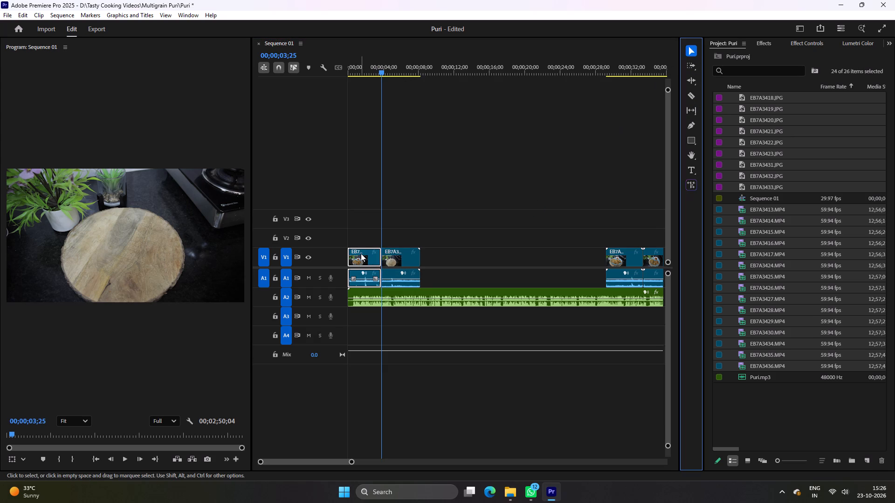
{"action": "left_click", "coordinate": [361, 253]}
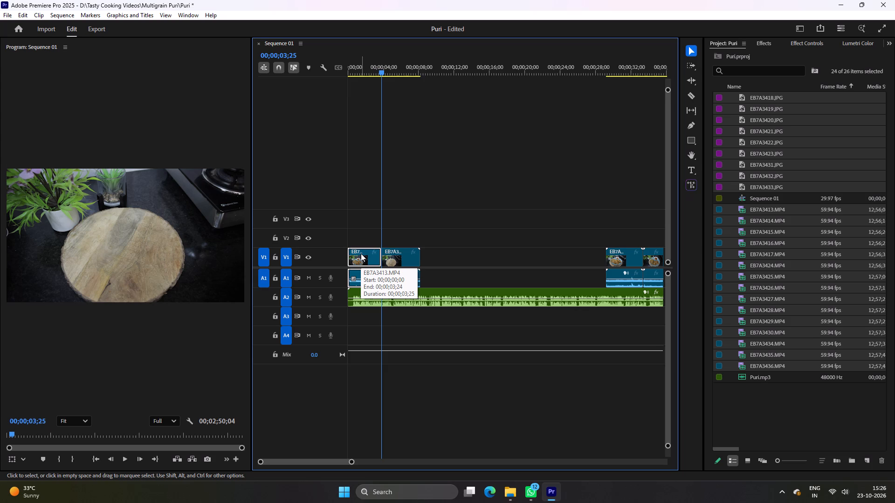
{"action": "key", "text": "Delete"}
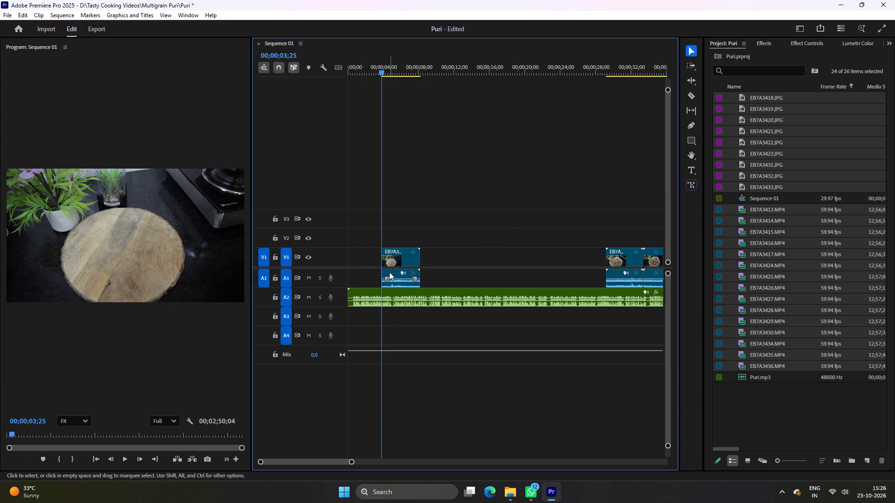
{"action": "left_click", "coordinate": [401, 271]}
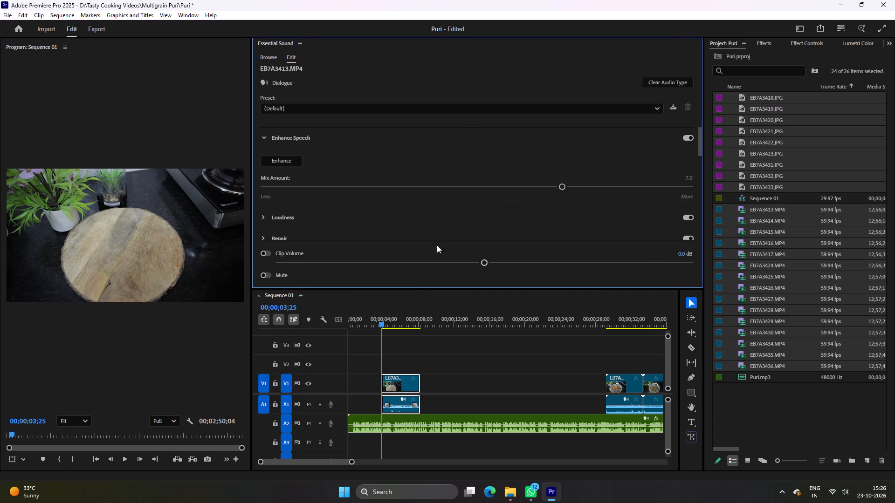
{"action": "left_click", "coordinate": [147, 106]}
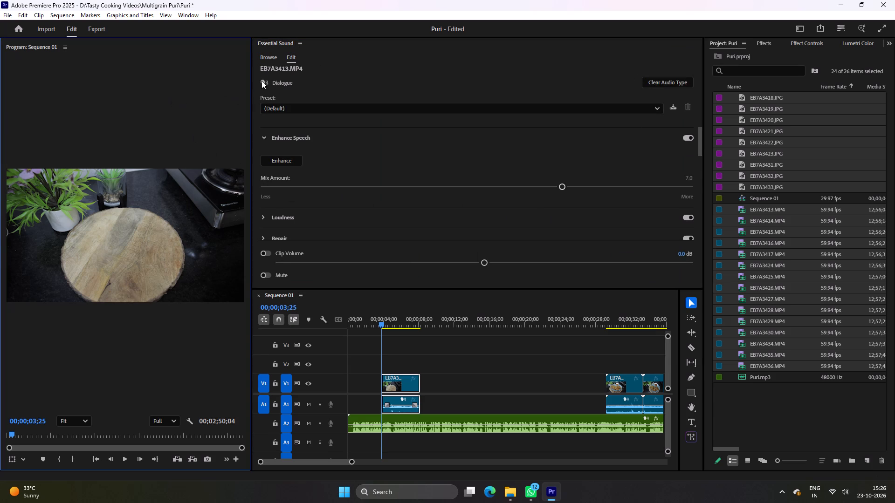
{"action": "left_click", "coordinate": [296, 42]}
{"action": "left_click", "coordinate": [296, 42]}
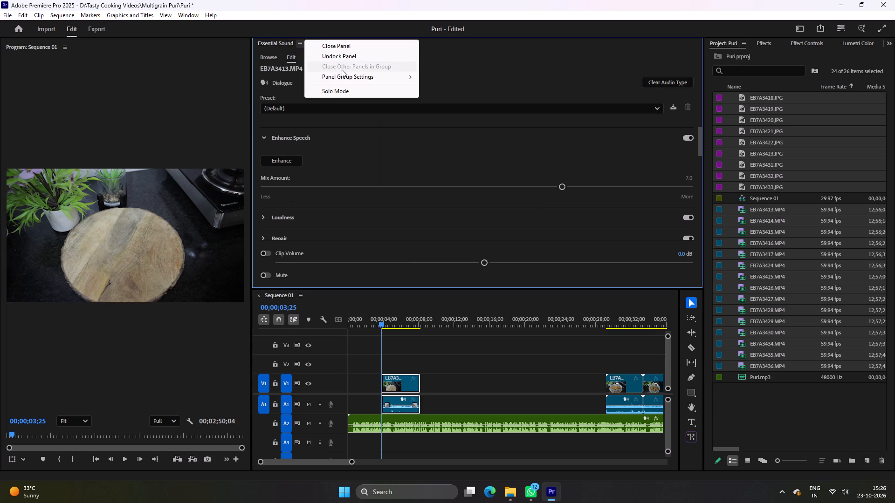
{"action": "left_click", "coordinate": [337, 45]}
Move the remaining EB7A3413 portion, with its audio, to the start of the sequence on V1 and A1.
{"action": "left_click_drag", "start_coordinate": [400, 256], "coordinate": [357, 257]}
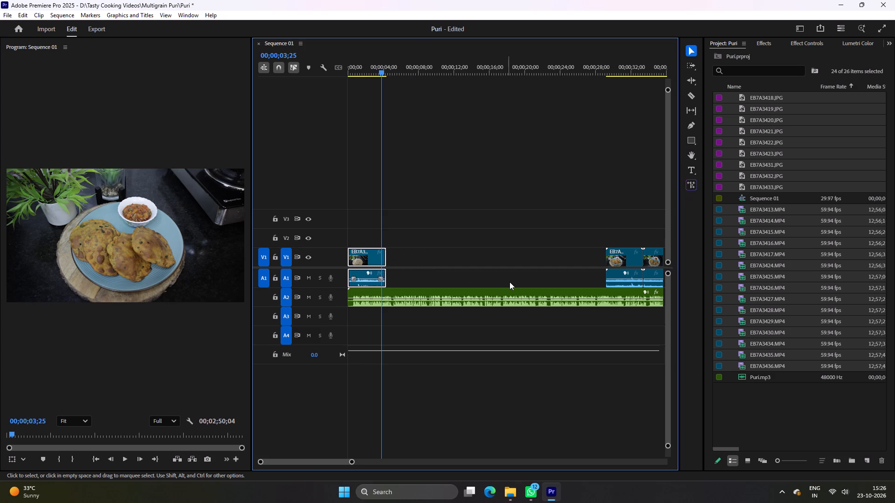
Play the trimmed EB7A3413 clip from the start of the sequence and stop at about 00;00;02;15.
{"action": "key", "text": "Left"}
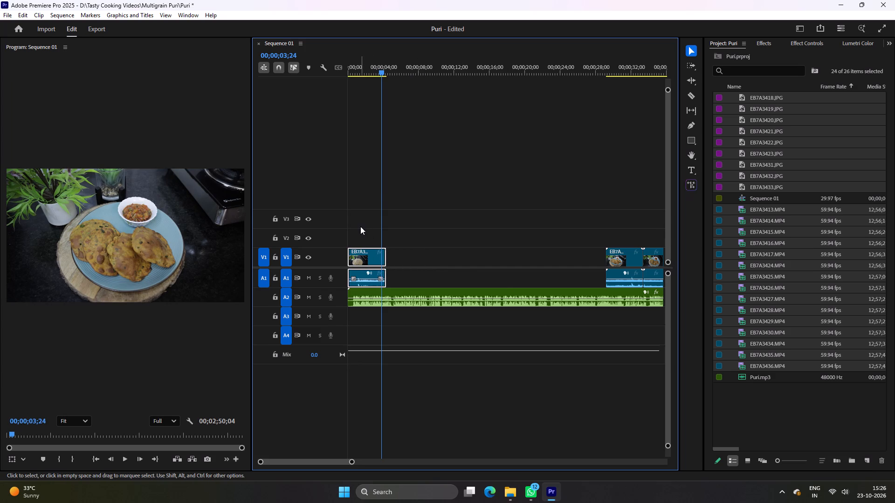
{"action": "left_click_drag", "start_coordinate": [381, 72], "coordinate": [293, 74]}
{"action": "key", "text": "space"}
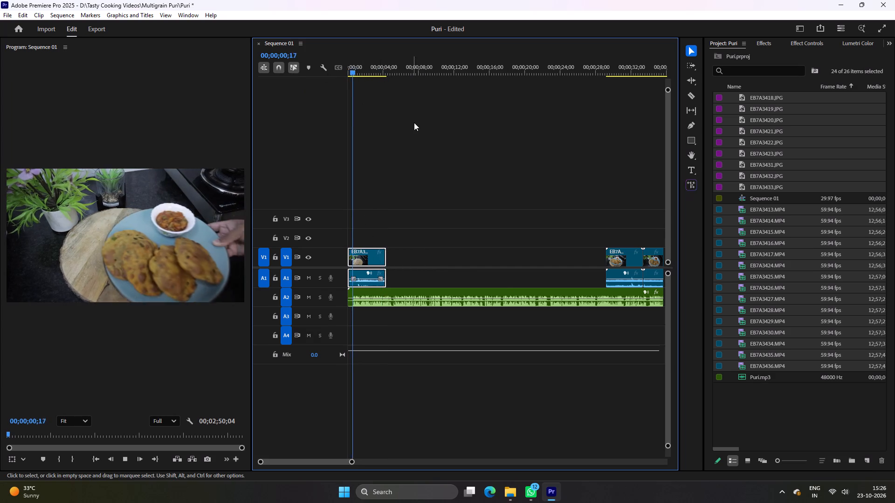
{"action": "key", "text": "space"}
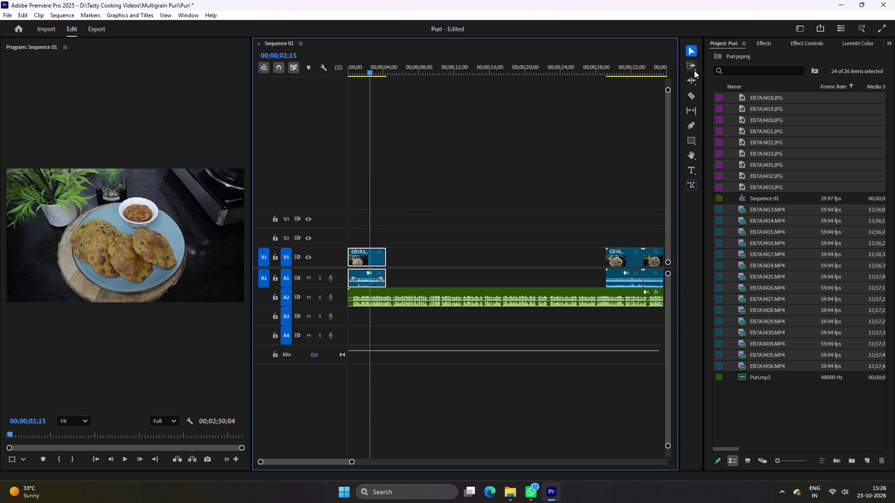
Split EB7A3413 at 00;00;02;15 with the Razor tool and delete the portion after the cut on V1 and A1.
{"action": "left_click", "coordinate": [688, 92]}
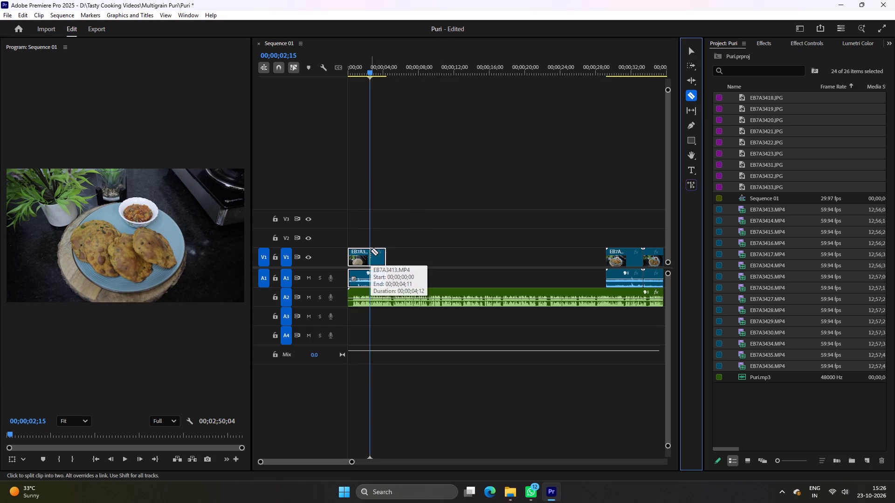
{"action": "left_click", "coordinate": [371, 251]}
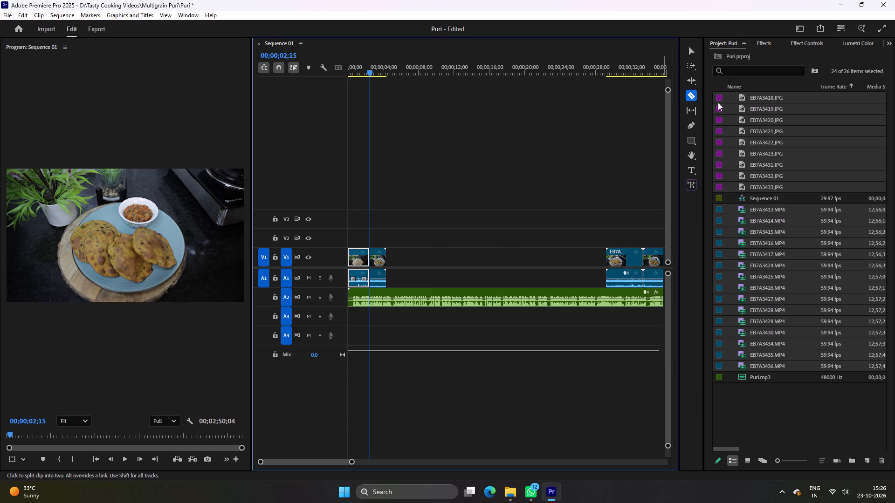
{"action": "left_click", "coordinate": [693, 50]}
{"action": "left_click", "coordinate": [379, 281]}
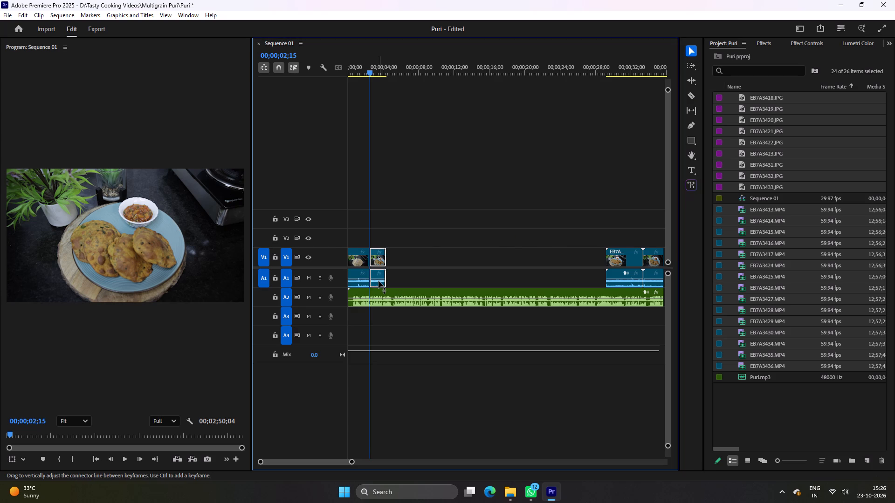
{"action": "left_click", "coordinate": [378, 259]}
{"action": "key", "text": "Delete"}
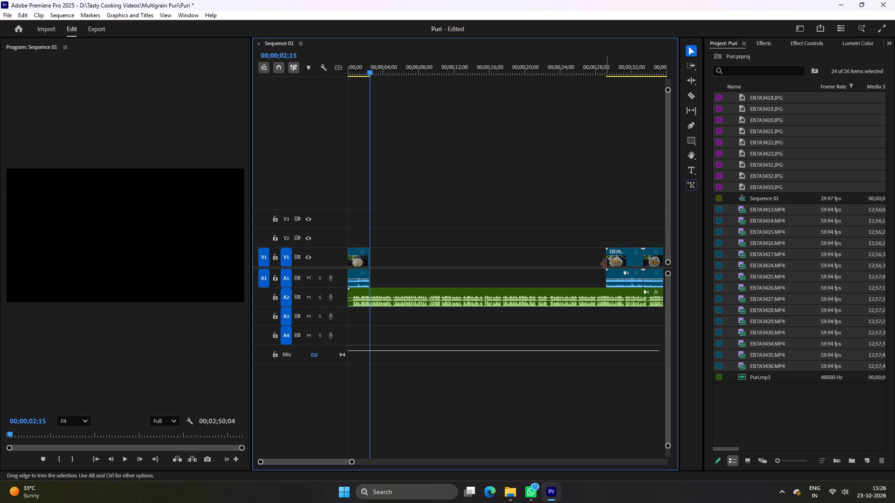
Move EB7A3414, with its audio, directly after the trimmed EB7A3413 at 00;00;02;15 on V1 and A1.
{"action": "left_click", "coordinate": [627, 255]}
{"action": "left_click_drag", "start_coordinate": [627, 255], "coordinate": [477, 256]}
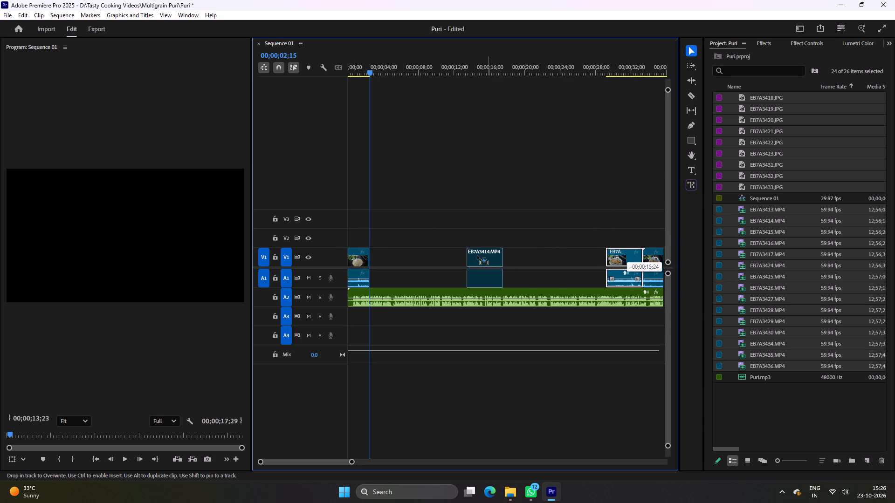
{"action": "left_click_drag", "start_coordinate": [477, 256], "coordinate": [394, 253]}
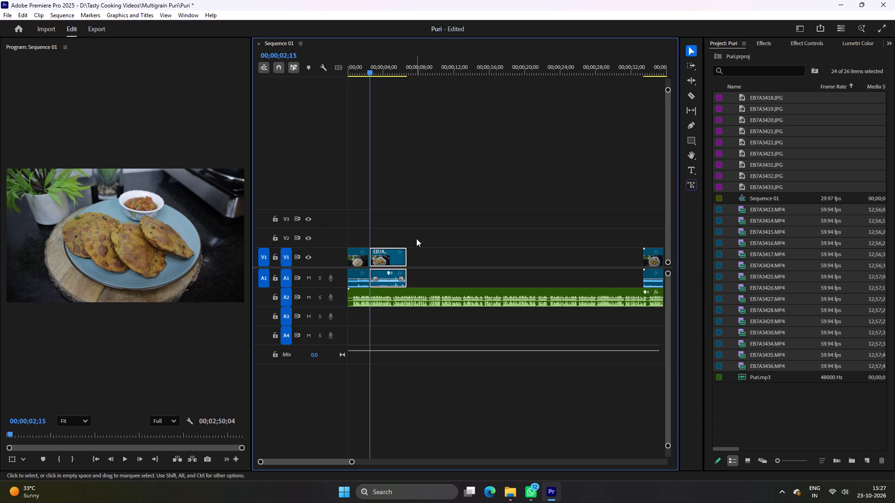
Play EB7A3414 from 00;00;02;15 and stop at about 00;00;04;29.
{"action": "key", "text": "space"}
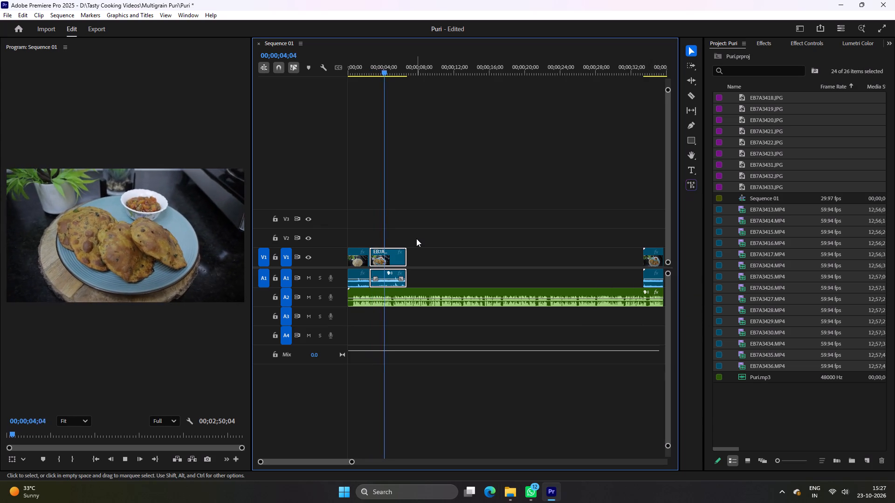
{"action": "key", "text": "space"}
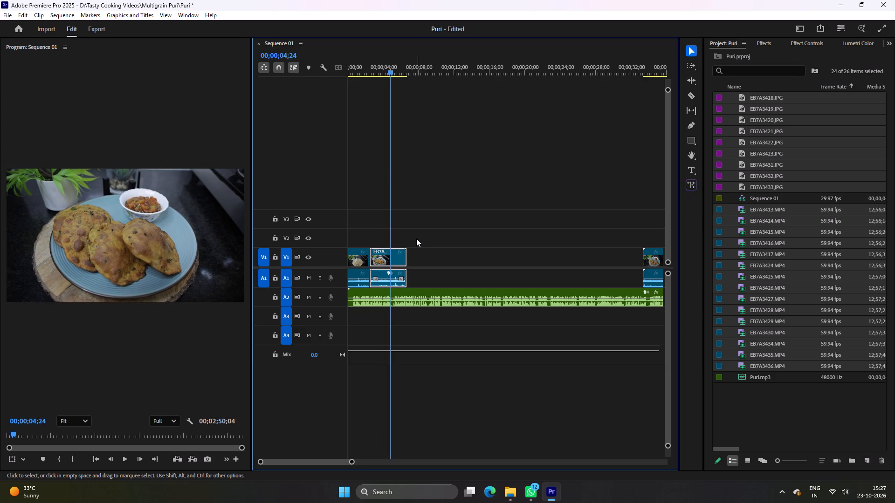
{"action": "key", "text": "space"}
{"action": "key", "text": "space"}
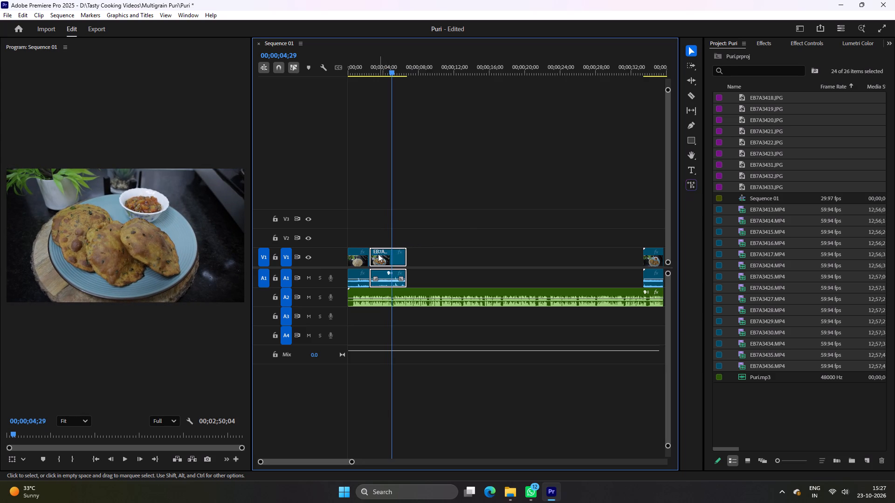
Split EB7A3414 at 00;00;03;11 with the Razor tool and delete the short portion before the cut.
{"action": "left_click", "coordinate": [693, 98]}
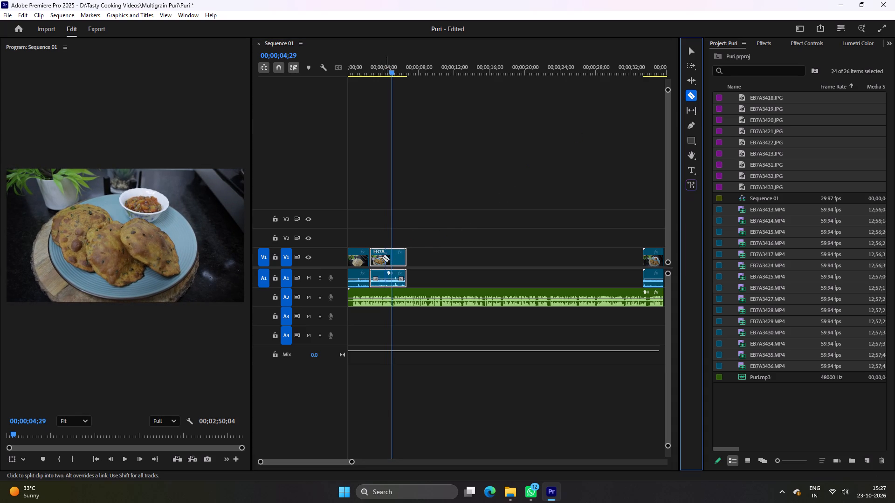
{"action": "left_click", "coordinate": [378, 257]}
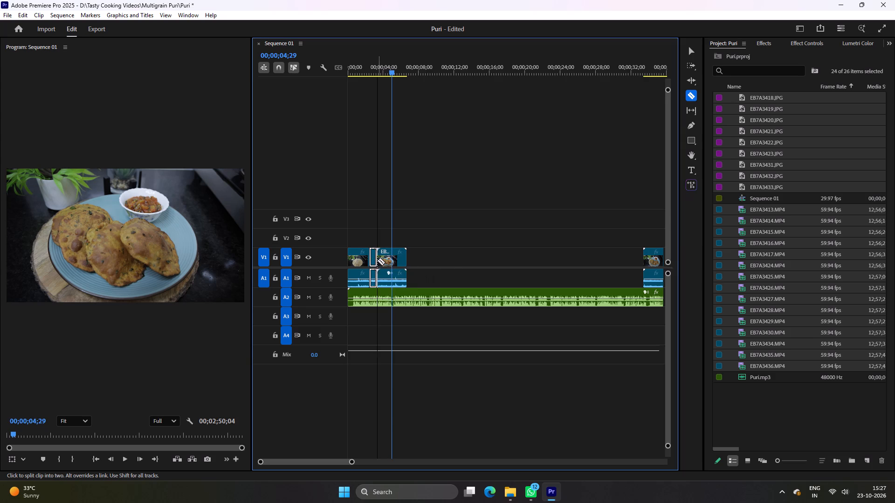
{"action": "key", "text": "Delete"}
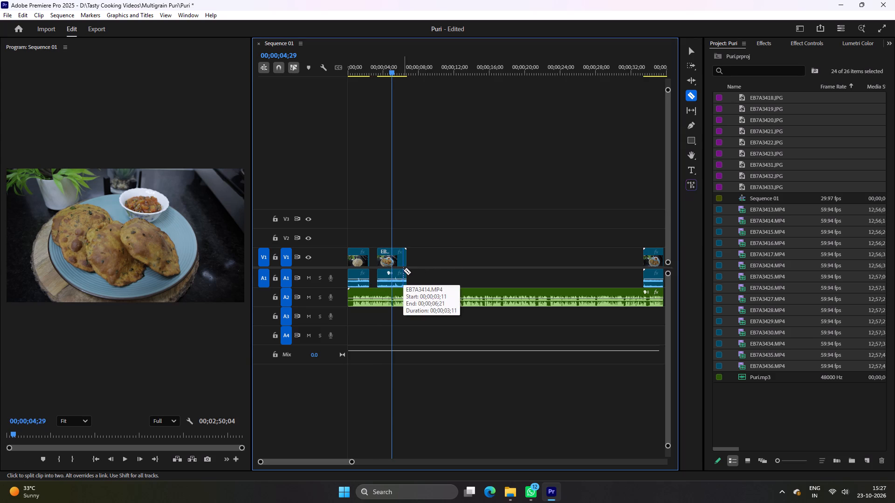
Split EB7A3414 near its end, at about 00;00;06;05, and delete the short leftover piece after the cut.
{"action": "left_click", "coordinate": [402, 270]}
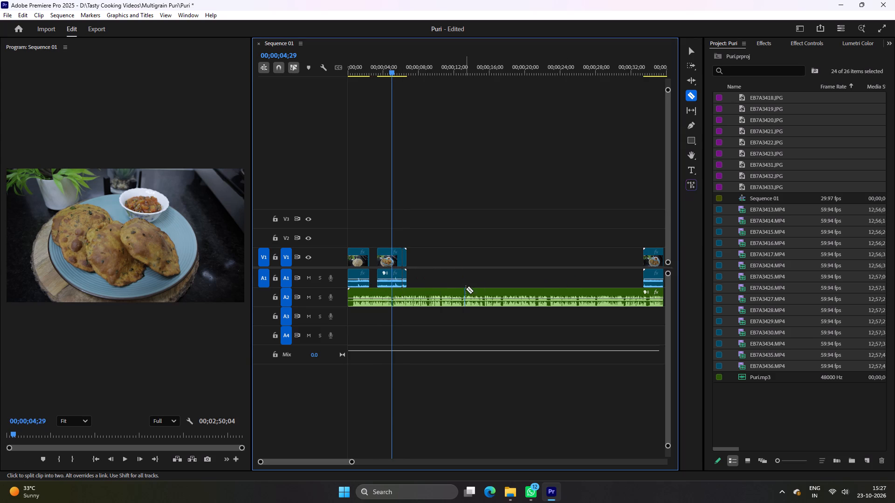
{"action": "left_click", "coordinate": [692, 53]}
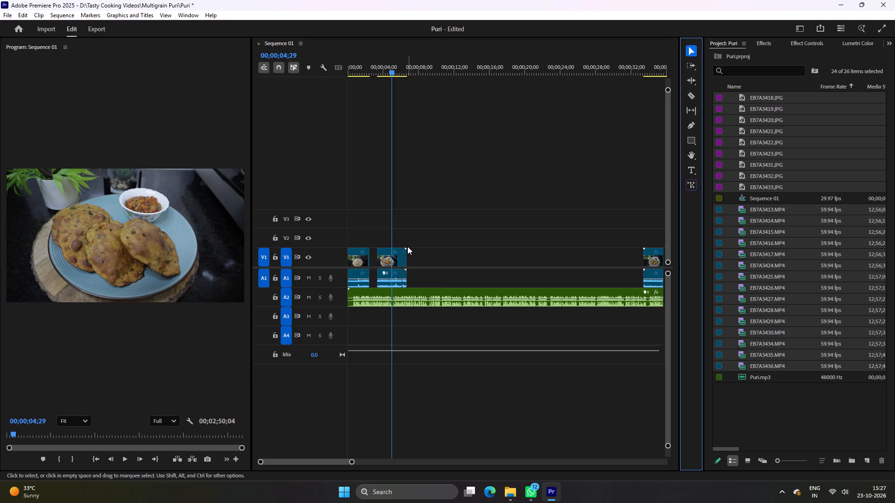
{"action": "left_click", "coordinate": [405, 255]}
{"action": "key", "text": "Delete"}
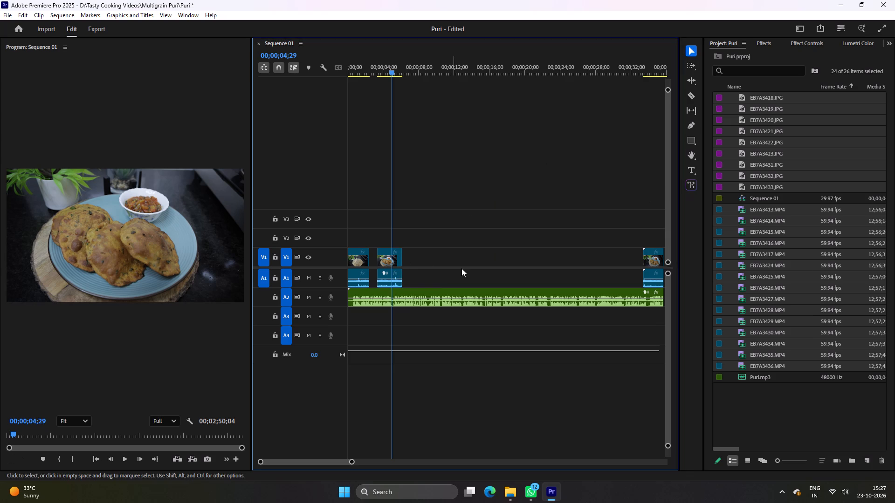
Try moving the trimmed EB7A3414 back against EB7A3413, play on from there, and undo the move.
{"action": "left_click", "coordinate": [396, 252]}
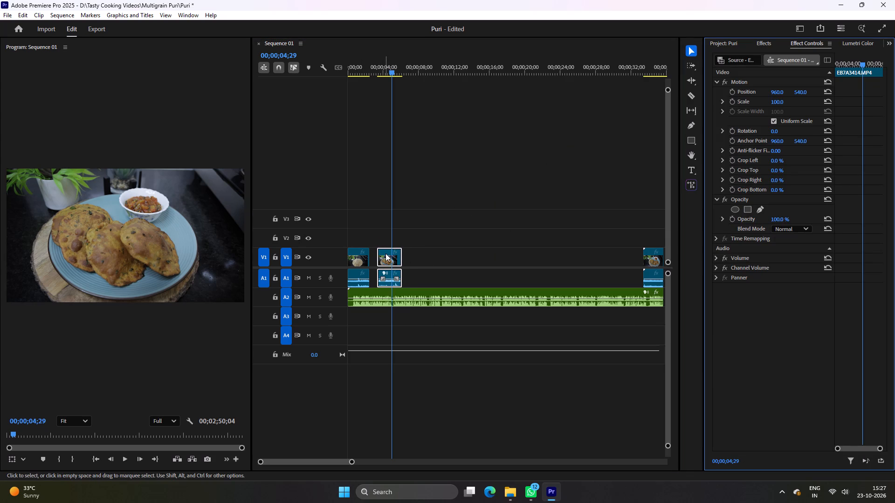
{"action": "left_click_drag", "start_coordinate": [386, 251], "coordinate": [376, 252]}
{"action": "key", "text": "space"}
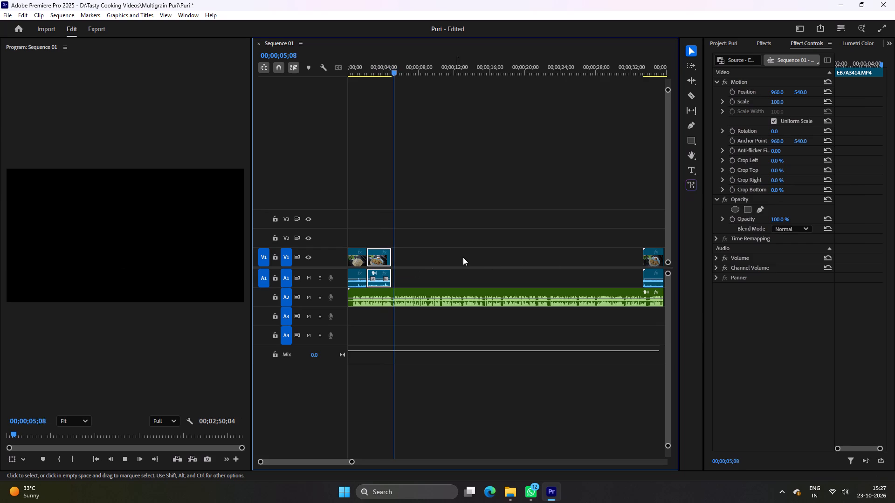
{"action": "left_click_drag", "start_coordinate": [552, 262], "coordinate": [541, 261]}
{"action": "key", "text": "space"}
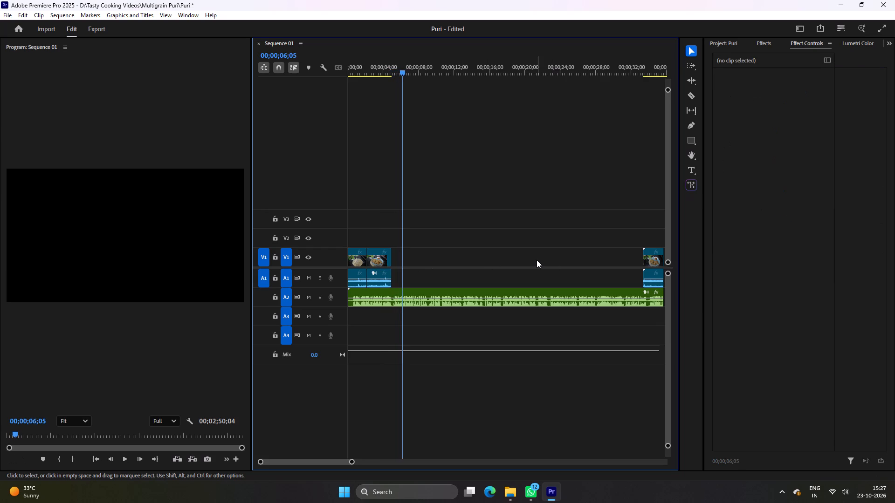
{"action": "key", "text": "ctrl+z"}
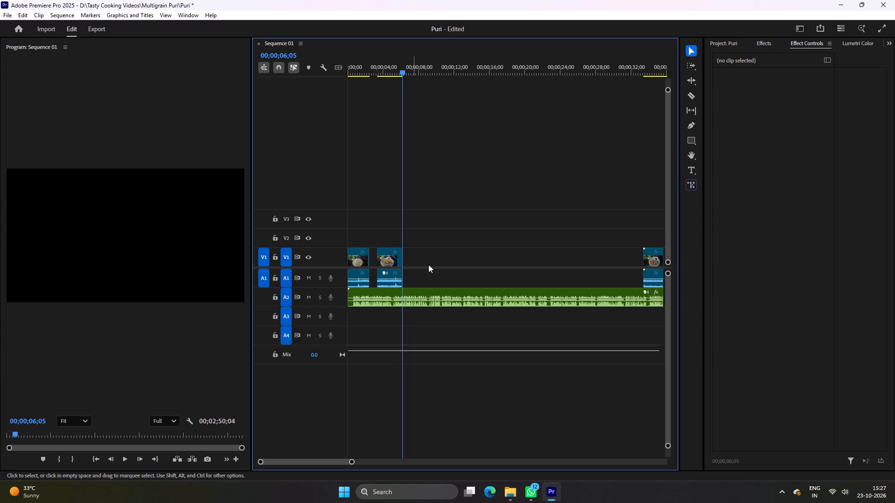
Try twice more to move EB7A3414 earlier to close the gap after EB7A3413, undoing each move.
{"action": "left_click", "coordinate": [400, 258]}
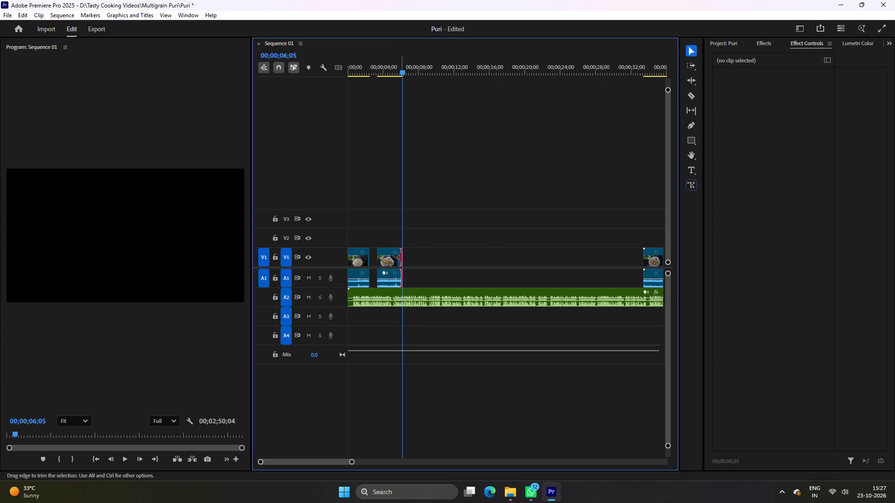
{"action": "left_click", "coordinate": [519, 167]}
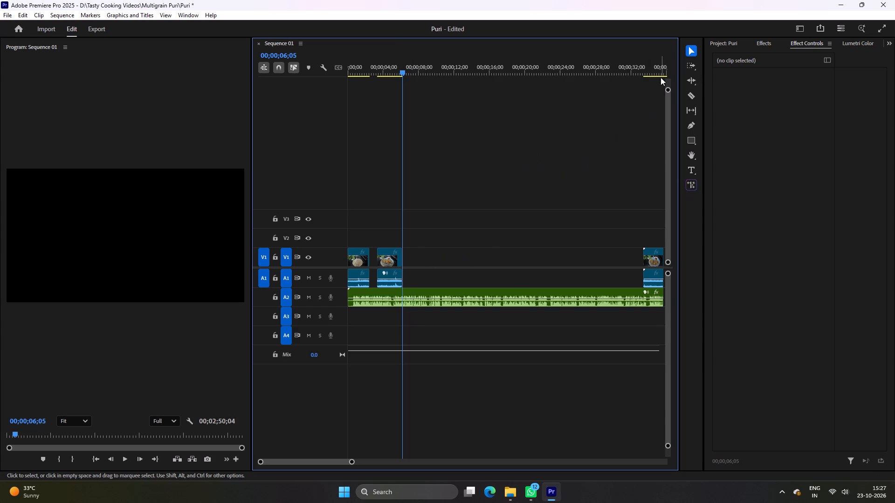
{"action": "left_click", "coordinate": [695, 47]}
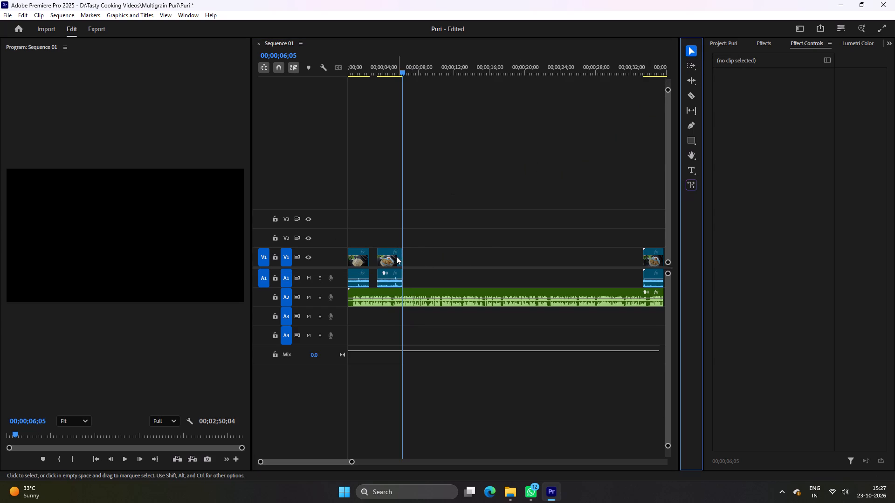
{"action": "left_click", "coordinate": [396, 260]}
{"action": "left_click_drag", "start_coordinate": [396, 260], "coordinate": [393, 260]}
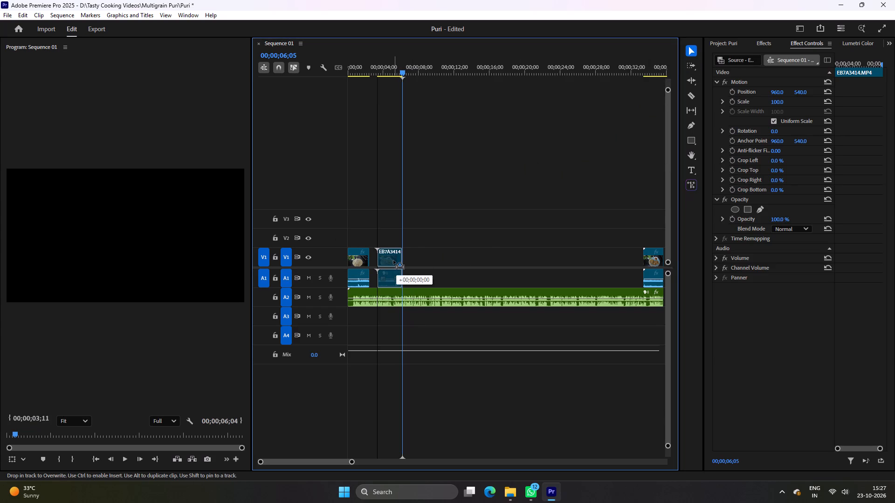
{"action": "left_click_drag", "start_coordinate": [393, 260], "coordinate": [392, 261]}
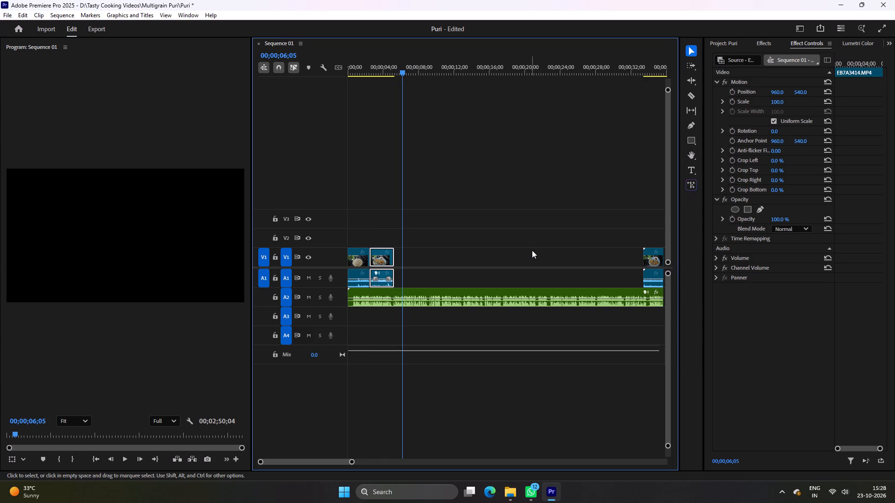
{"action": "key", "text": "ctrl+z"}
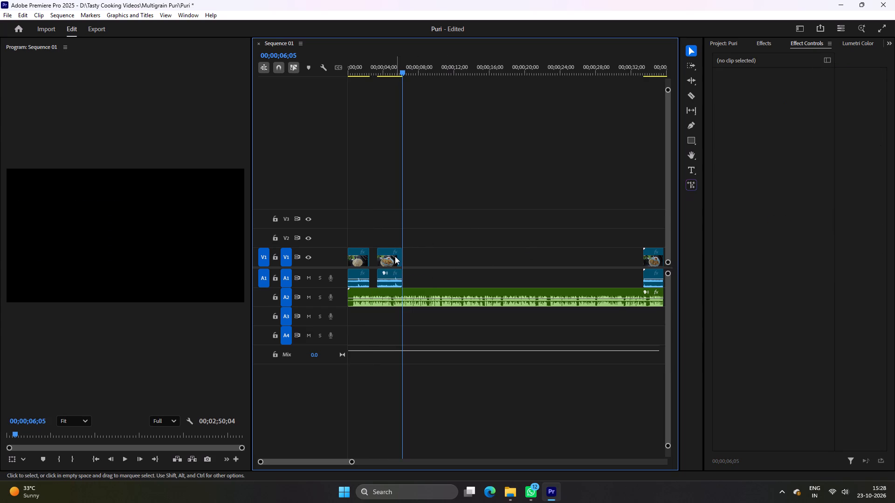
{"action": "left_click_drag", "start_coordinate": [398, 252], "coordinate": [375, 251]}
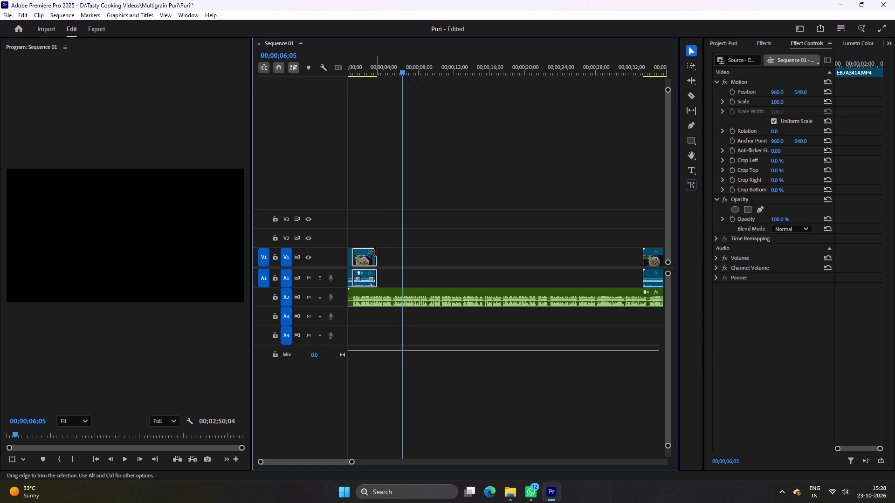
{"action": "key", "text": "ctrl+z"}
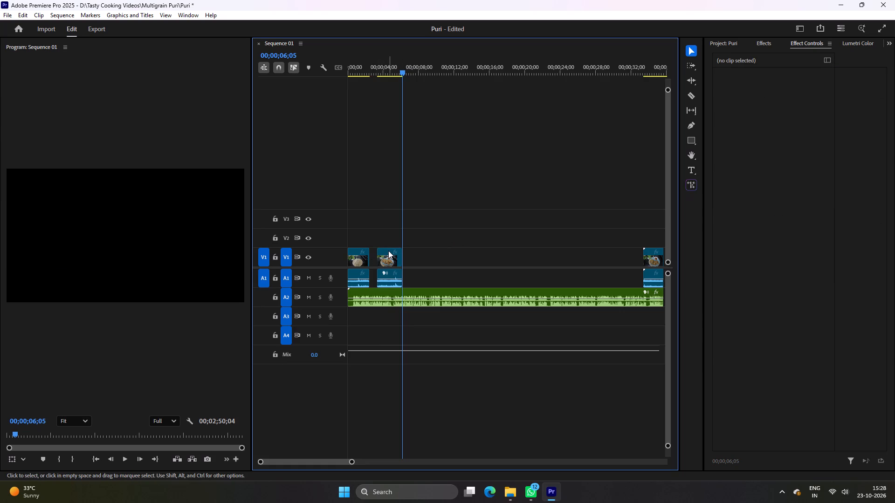
Move the trimmed EB7A3414, with its audio, to 00;00;02;15 so it directly follows EB7A3413 on V1 and A1.
{"action": "left_click", "coordinate": [388, 251]}
{"action": "left_click_drag", "start_coordinate": [388, 251], "coordinate": [378, 253]}
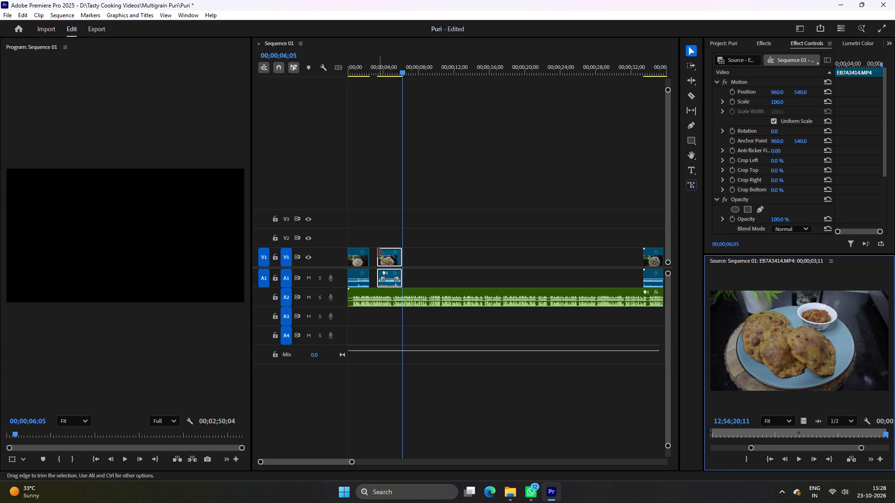
{"action": "left_click_drag", "start_coordinate": [378, 253], "coordinate": [381, 250]}
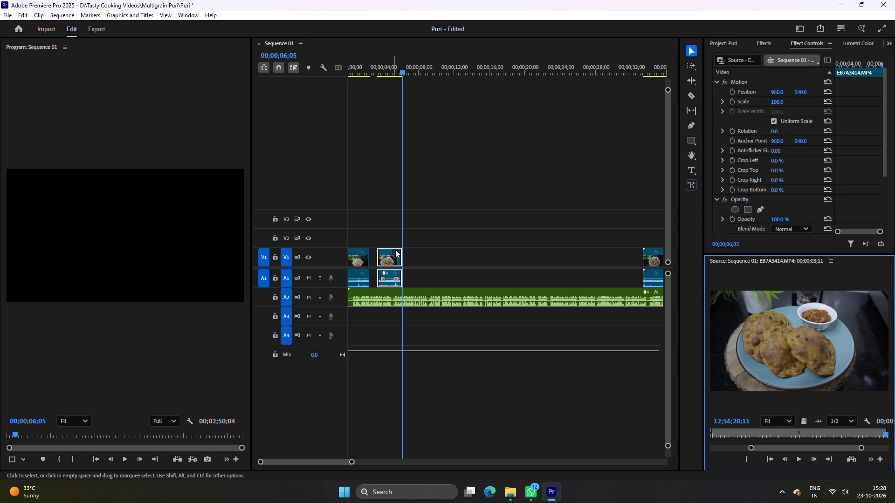
{"action": "left_click_drag", "start_coordinate": [395, 250], "coordinate": [375, 248]}
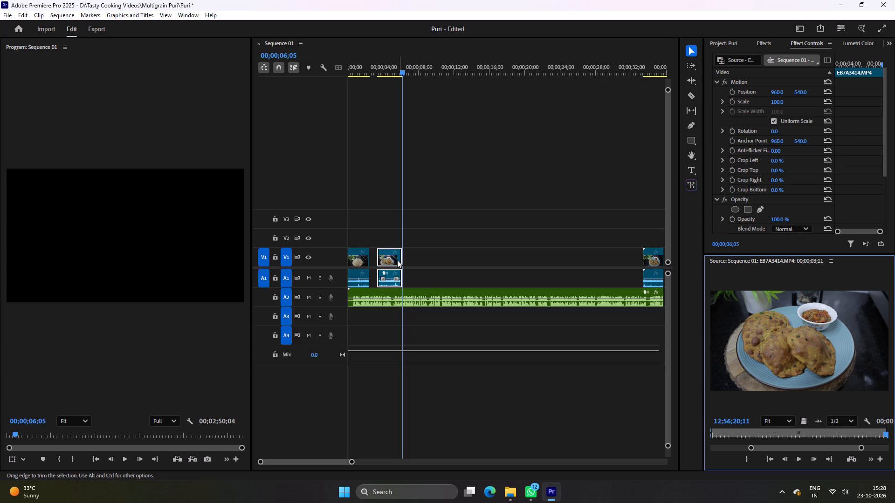
{"action": "left_click_drag", "start_coordinate": [397, 260], "coordinate": [387, 258]}
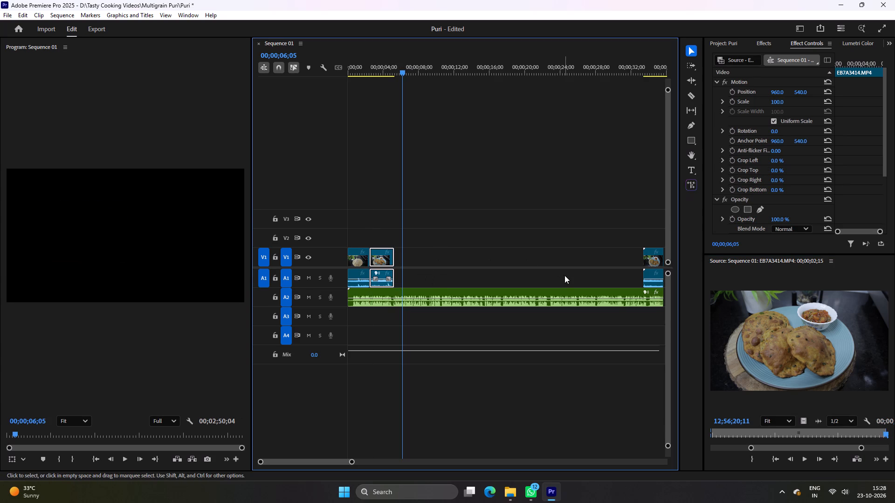
Step the playhead back frame by frame to the end of EB7A3414 at 00;00;05;07.
{"action": "key", "text": "Left"}
{"action": "key", "text": "Left"}
{"action": "key", "text": "Left"}
{"action": "key", "text": "Left"}
{"action": "key", "text": "Left"}
{"action": "key", "text": "Left"}
{"action": "key", "text": "Left"}
{"action": "key", "text": "Left"}
{"action": "key", "text": "Left"}
{"action": "key", "text": "Left"}
{"action": "key", "text": "Left"}
{"action": "key", "text": "Left"}
{"action": "key", "text": "Left"}
{"action": "key", "text": "Left"}
{"action": "key", "text": "Left"}
{"action": "key", "text": "Left"}
{"action": "key", "text": "Left"}
{"action": "key", "text": "Left"}
{"action": "key", "text": "Left"}
{"action": "key", "text": "Left"}
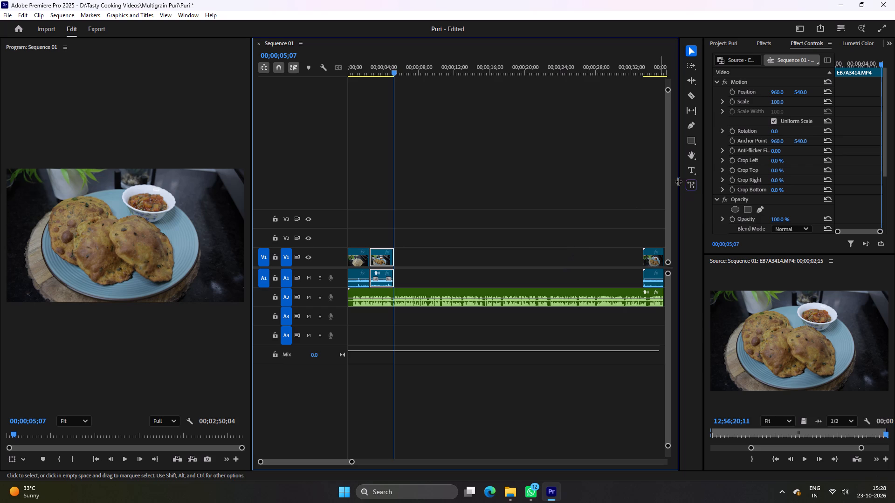
Close the Source monitor panel showing EB7A3414 and clear the clip selection in the sequence.
{"action": "left_click", "coordinate": [829, 261]}
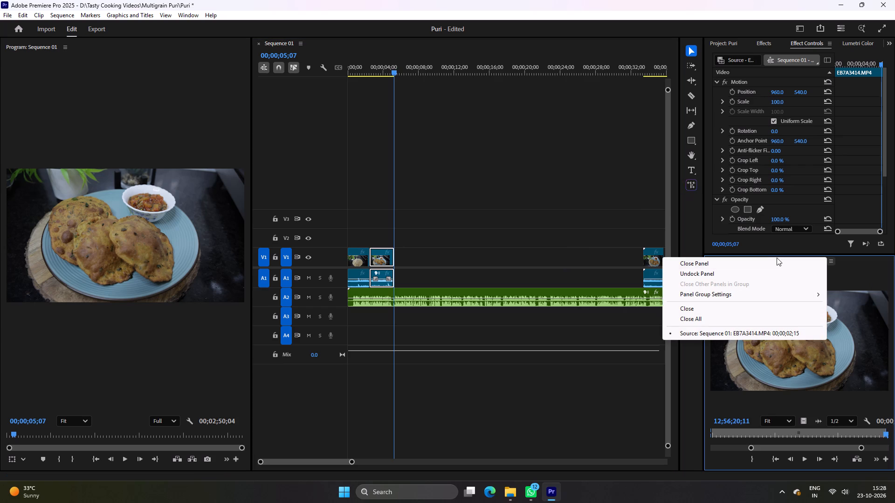
{"action": "left_click", "coordinate": [765, 260]}
{"action": "left_click", "coordinate": [444, 185]}
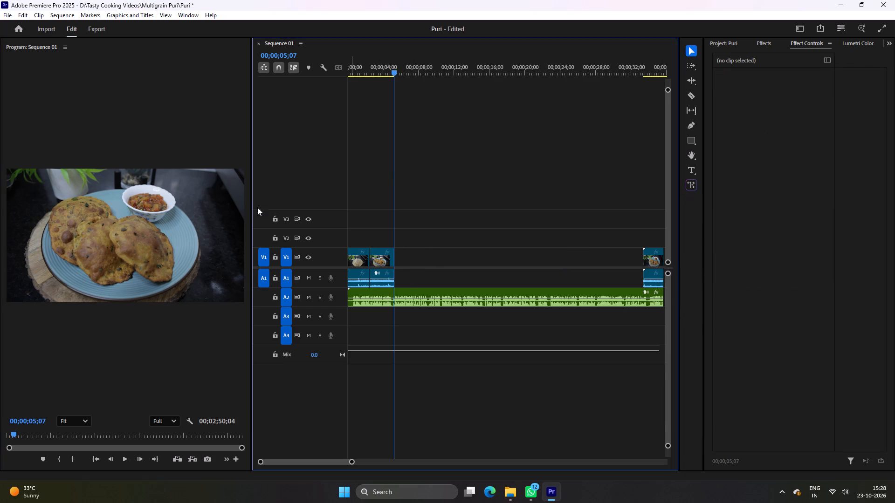
Return the playhead to the sequence start at 00;00;00;00, with the two trimmed opening clips shown enlarged in the timeline.
{"action": "key", "text": "equal"}
{"action": "key", "text": "equal"}
{"action": "key", "text": "equal"}
{"action": "left_click_drag", "start_coordinate": [383, 66], "coordinate": [259, 70]}
{"action": "key", "text": "minus"}
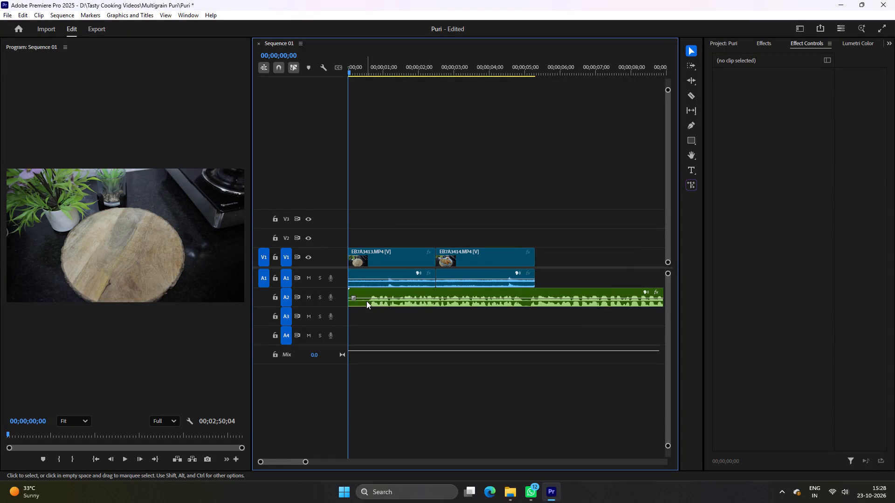
Cut the Puri.mp3 audio on A2 at about 00;00;00;16 and delete the short opening piece.
{"action": "key", "text": "c"}
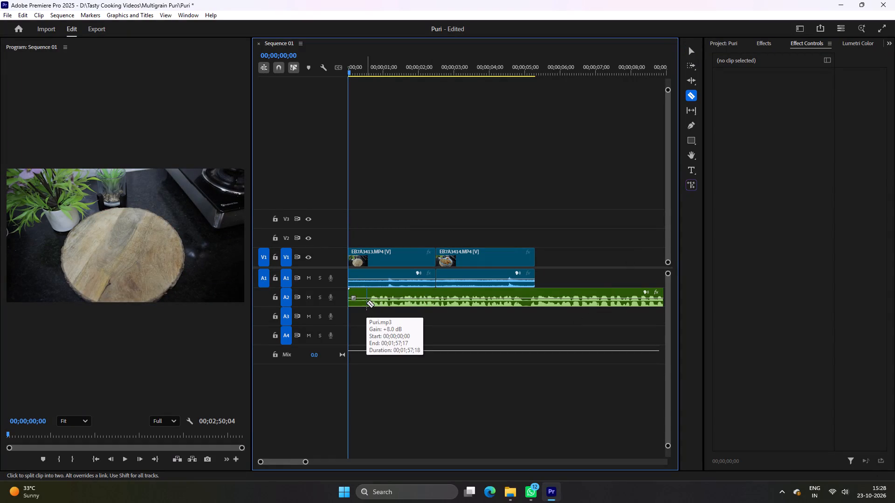
{"action": "left_click_drag", "start_coordinate": [366, 303], "coordinate": [360, 304]}
{"action": "key", "text": "v"}
{"action": "left_click", "coordinate": [356, 304]}
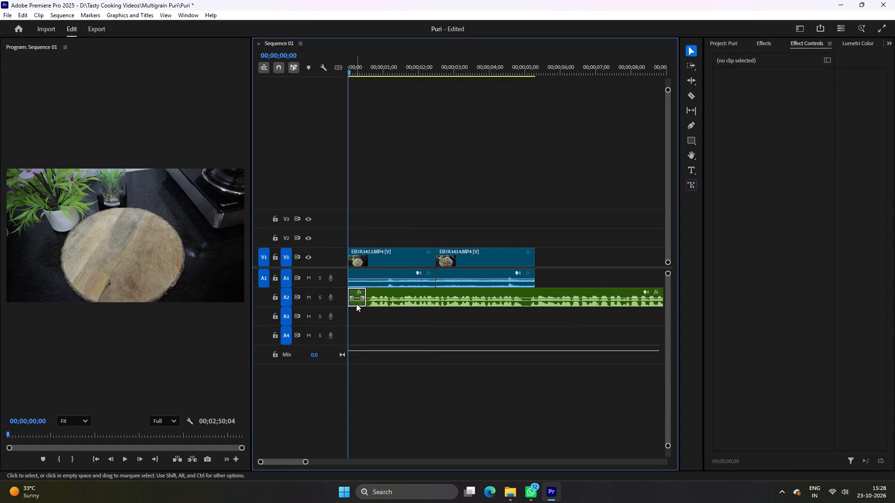
{"action": "key", "text": "Delete"}
{"action": "right_click", "coordinate": [356, 304]}
{"action": "left_click", "coordinate": [367, 305]}
Move the remaining Puri.mp3 audio on A2 back to the sequence start at 00;00;00;00 and save the project.
{"action": "left_click_drag", "start_coordinate": [381, 290], "coordinate": [365, 290]}
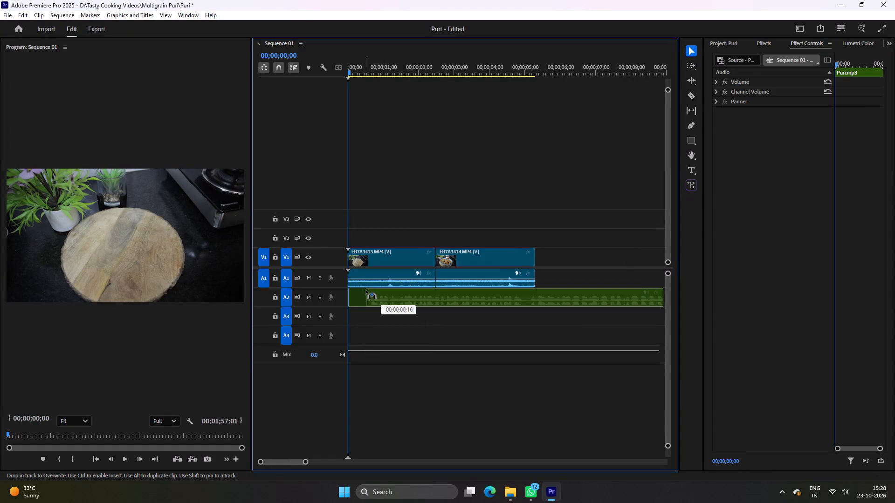
{"action": "left_click_drag", "start_coordinate": [365, 290], "coordinate": [360, 291]}
{"action": "left_click", "coordinate": [407, 203]}
{"action": "key", "text": "ctrl+s"}
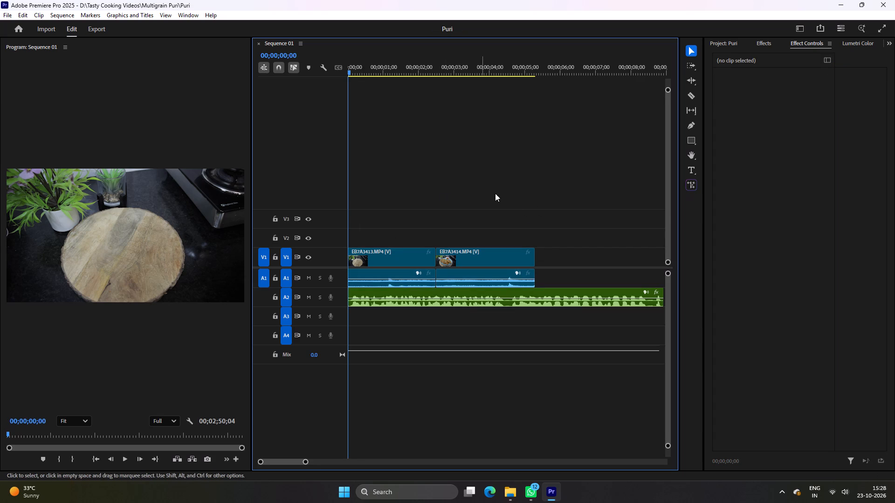
Look through the JPG stills between EB7A3417 and EB7A3424 on V1 and delete all of them.
{"action": "left_click", "coordinate": [503, 189]}
{"action": "type", "text": "--"}
{"action": "key", "text": "minus"}
{"action": "left_click", "coordinate": [490, 68]}
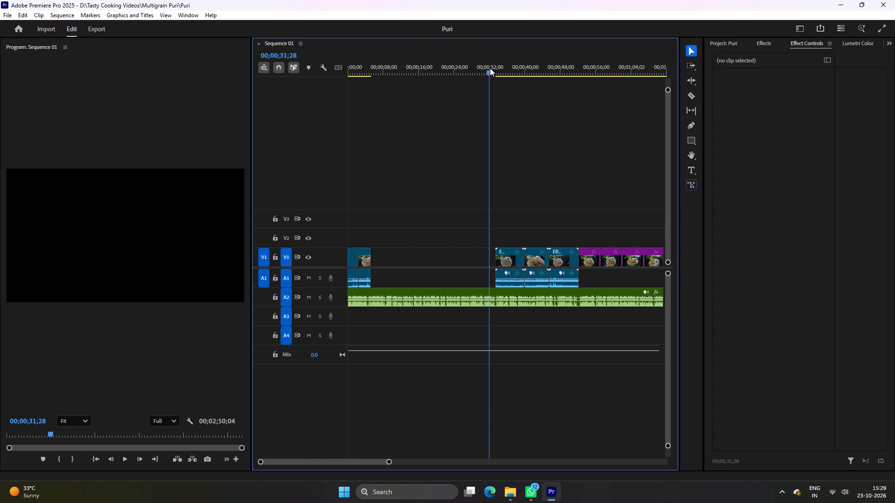
{"action": "key", "text": "minus"}
{"action": "key", "text": "equal"}
{"action": "key", "text": "minus"}
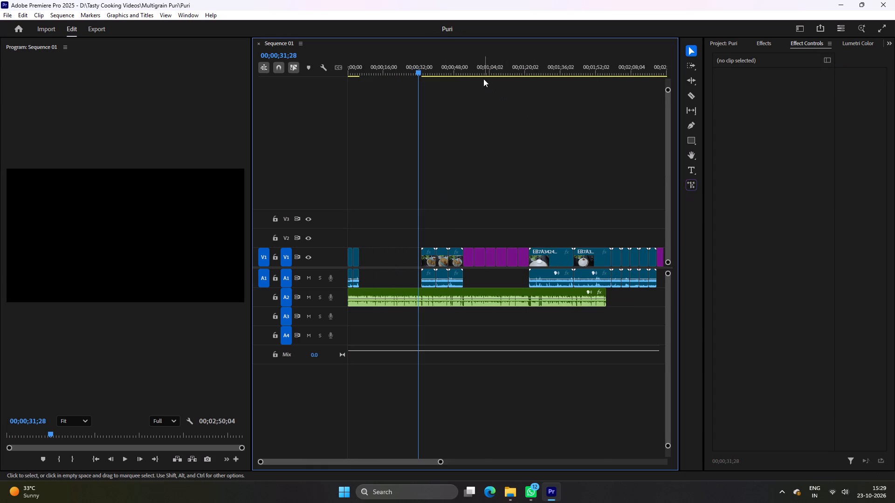
{"action": "left_click", "coordinate": [475, 69]}
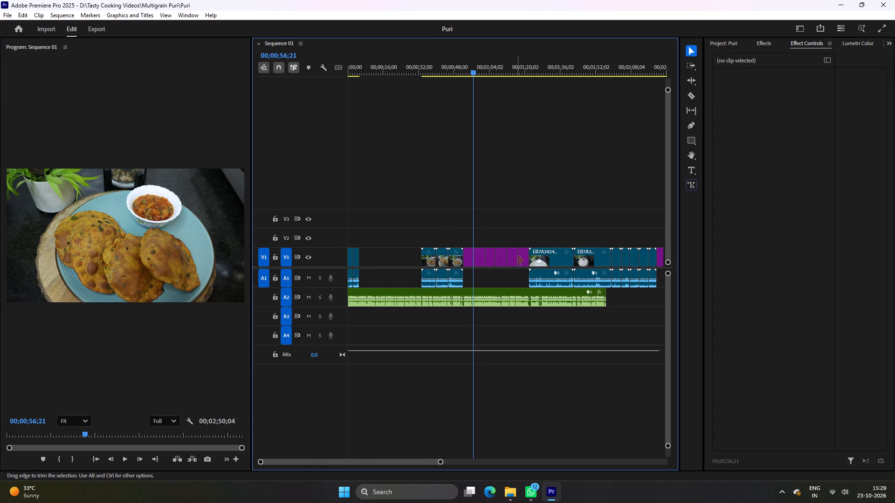
{"action": "type", "text": "==-"}
{"action": "scroll", "coordinate": [520, 261], "scroll_direction": "down", "scroll_amount": 2}
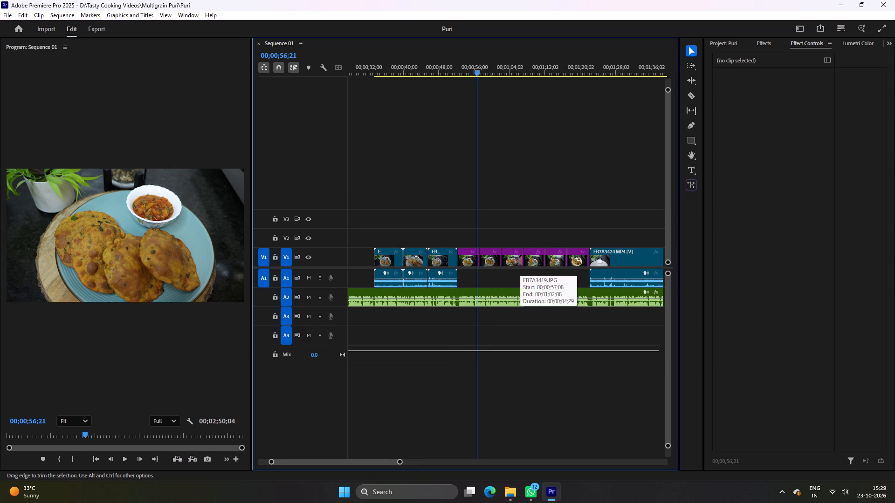
{"action": "key", "text": "equal"}
{"action": "left_click", "coordinate": [489, 259]}
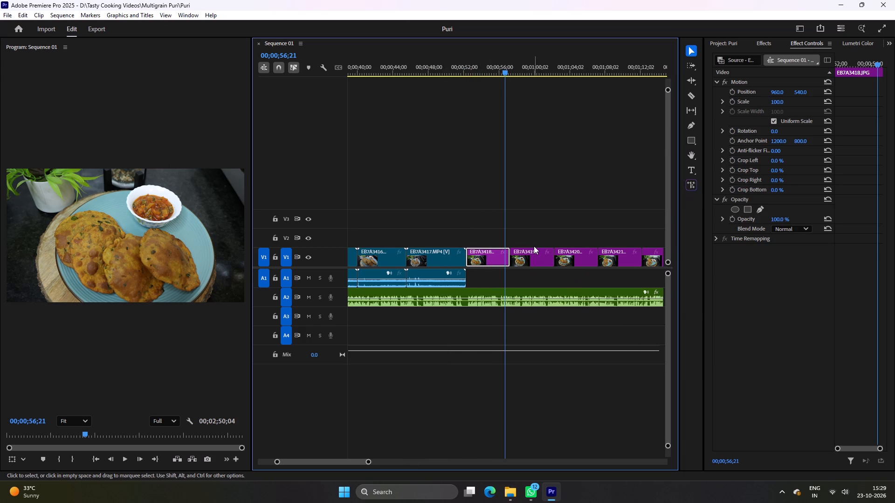
{"action": "scroll", "coordinate": [534, 246], "scroll_direction": "down", "scroll_amount": 2}
{"action": "key", "text": "minus"}
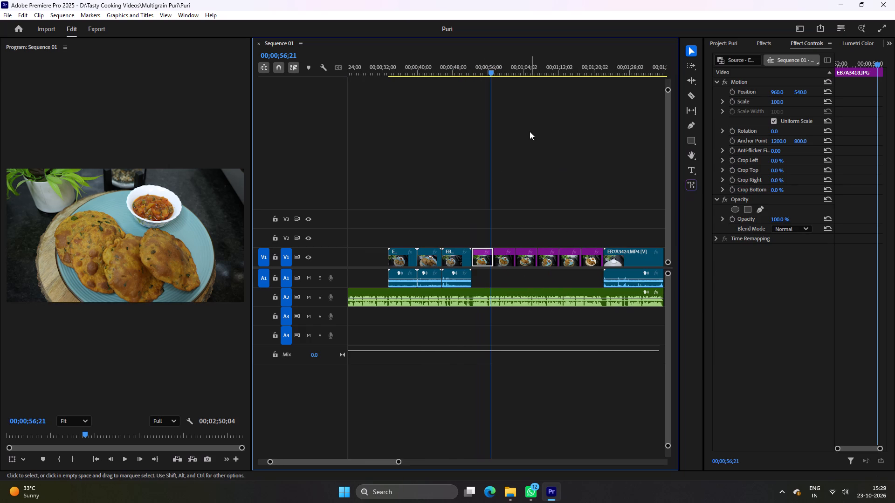
{"action": "left_click", "coordinate": [457, 257]}
{"action": "left_click", "coordinate": [454, 76]}
{"action": "left_click", "coordinate": [461, 62]}
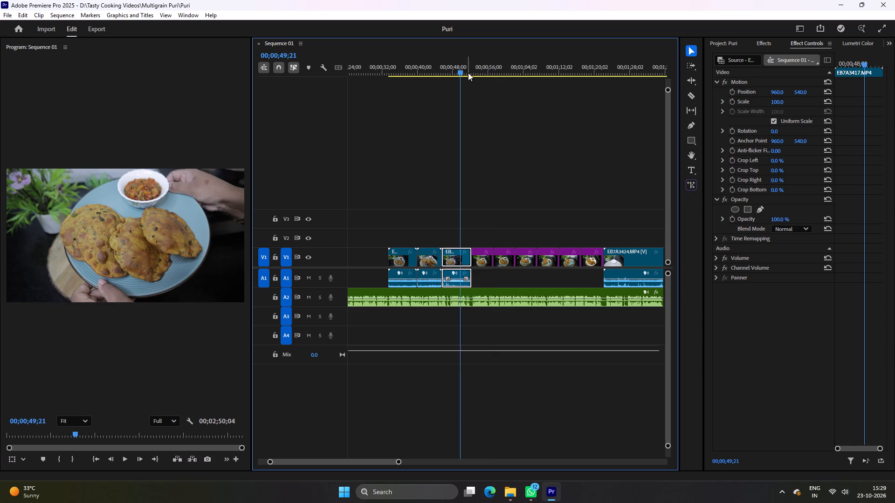
{"action": "left_click", "coordinate": [544, 67]}
{"action": "left_click", "coordinate": [586, 75]}
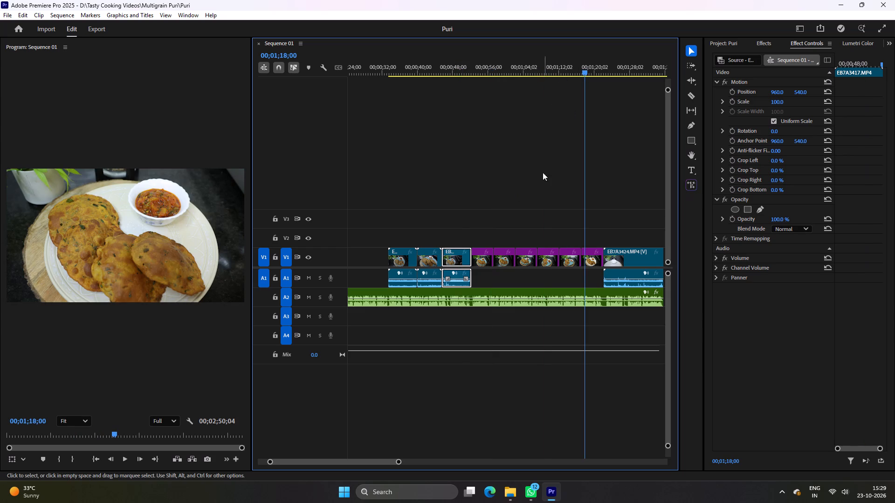
{"action": "left_click_drag", "start_coordinate": [486, 242], "coordinate": [588, 263]}
{"action": "key", "text": "Delete"}
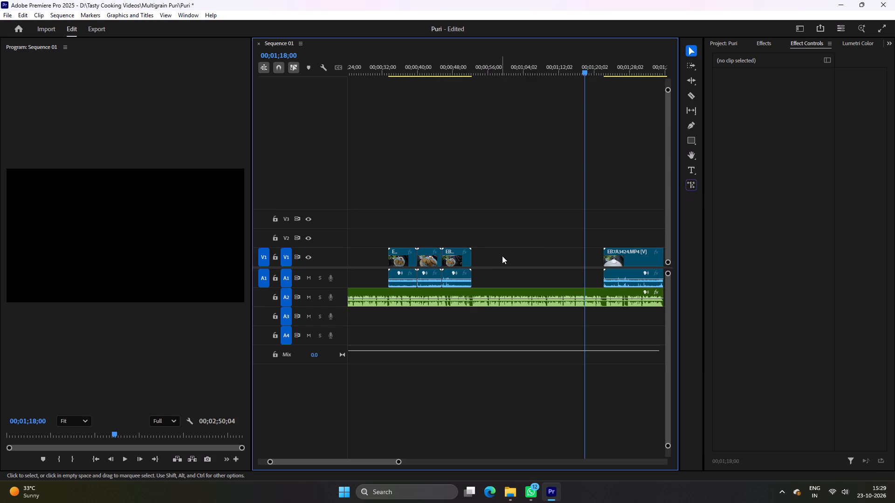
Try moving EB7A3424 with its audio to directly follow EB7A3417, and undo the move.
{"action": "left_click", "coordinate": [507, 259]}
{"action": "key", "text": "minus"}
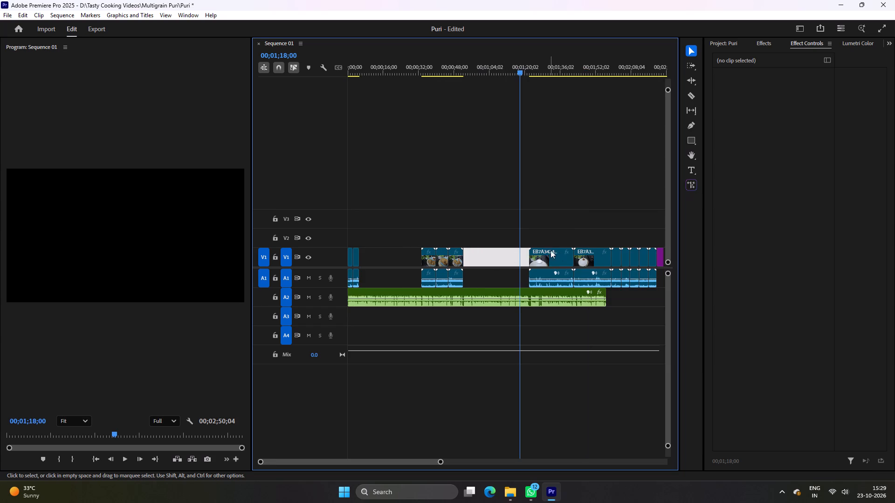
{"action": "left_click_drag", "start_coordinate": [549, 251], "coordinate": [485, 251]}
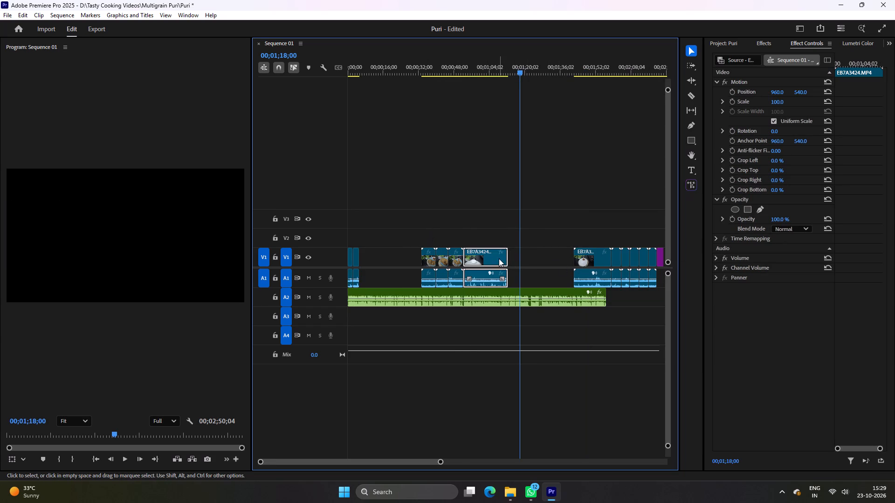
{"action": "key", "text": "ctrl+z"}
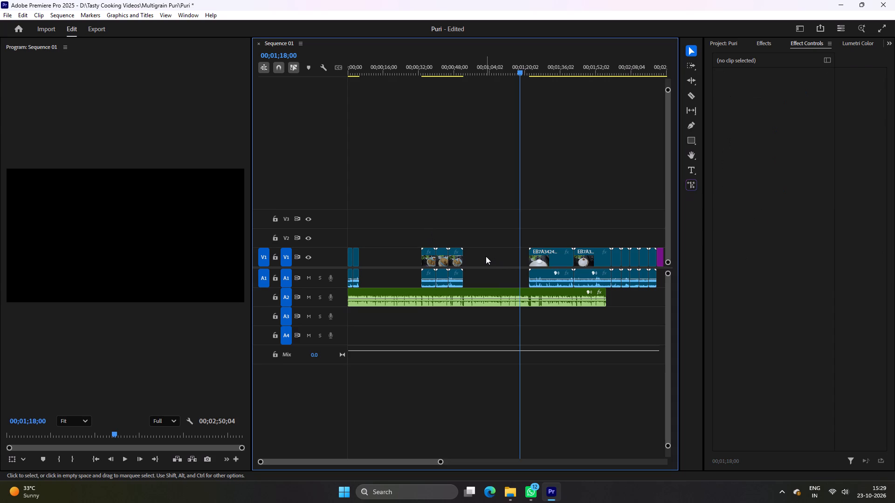
Ripple delete the empty gap between EB7A3417 and EB7A3424.
{"action": "right_click", "coordinate": [486, 256]}
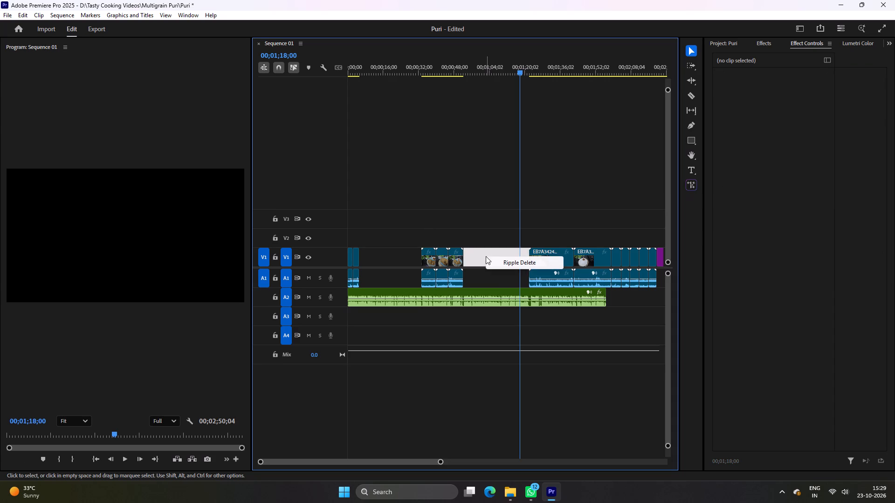
{"action": "left_click", "coordinate": [522, 262]}
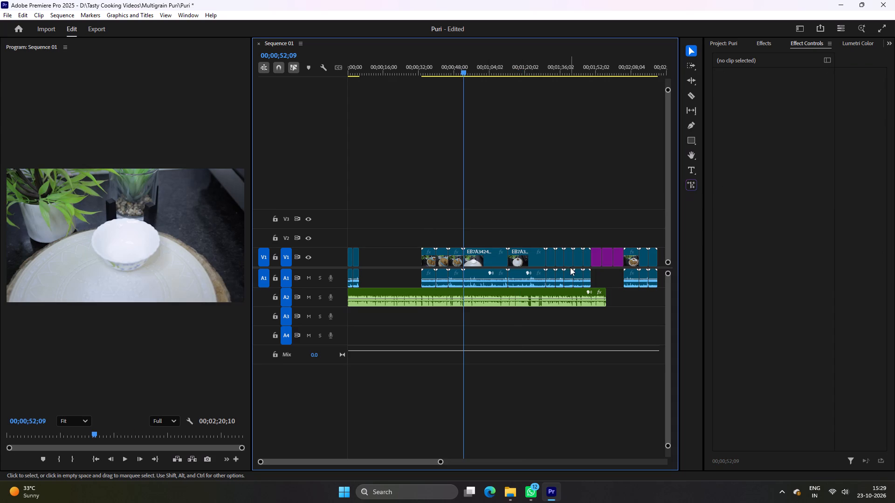
Delete the second group of stills on V1, around 00;01;55;17, and ripple delete the gap they leave.
{"action": "scroll", "coordinate": [554, 262], "scroll_direction": "down", "scroll_amount": 5}
{"action": "left_click", "coordinate": [534, 68]}
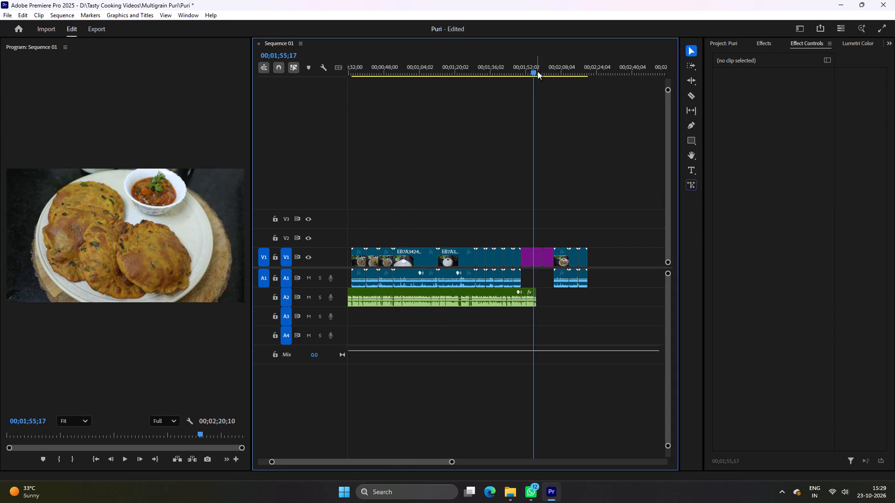
{"action": "left_click_drag", "start_coordinate": [527, 241], "coordinate": [552, 254]}
{"action": "key", "text": "Delete"}
{"action": "right_click", "coordinate": [539, 256]}
{"action": "left_click", "coordinate": [547, 258]}
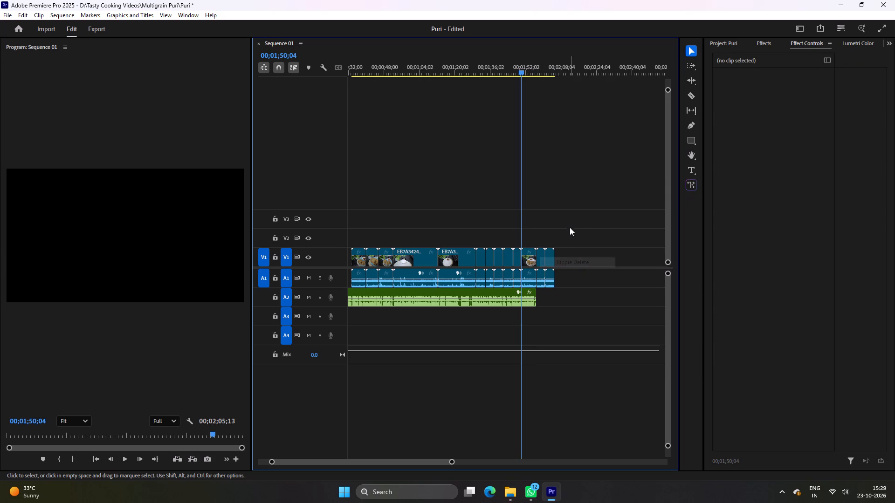
Preview the plated puri footage in EB7A3415 and EB7A3416, and delete EB7A3415 with its audio from V1 and A1.
{"action": "left_click", "coordinate": [570, 226]}
{"action": "key", "text": "Home"}
{"action": "left_click", "coordinate": [428, 62]}
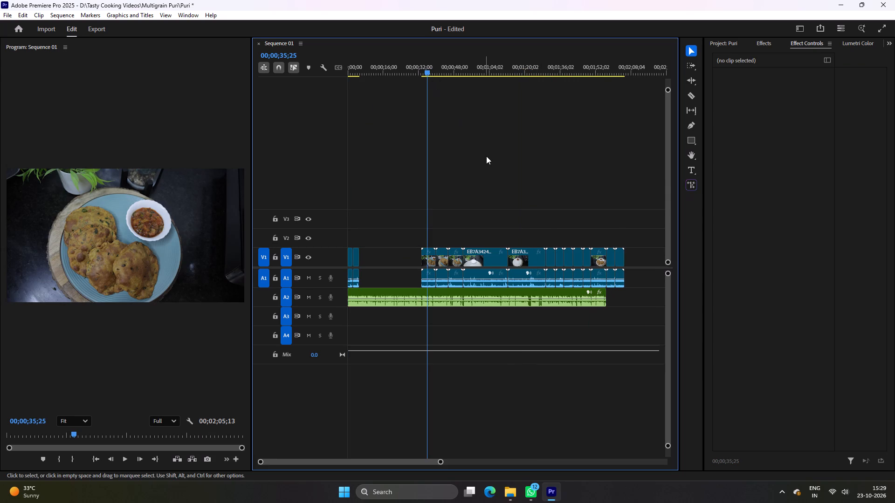
{"action": "type", "text": "=="}
{"action": "key", "text": "space"}
{"action": "scroll", "coordinate": [531, 159], "scroll_direction": "down", "scroll_amount": 5}
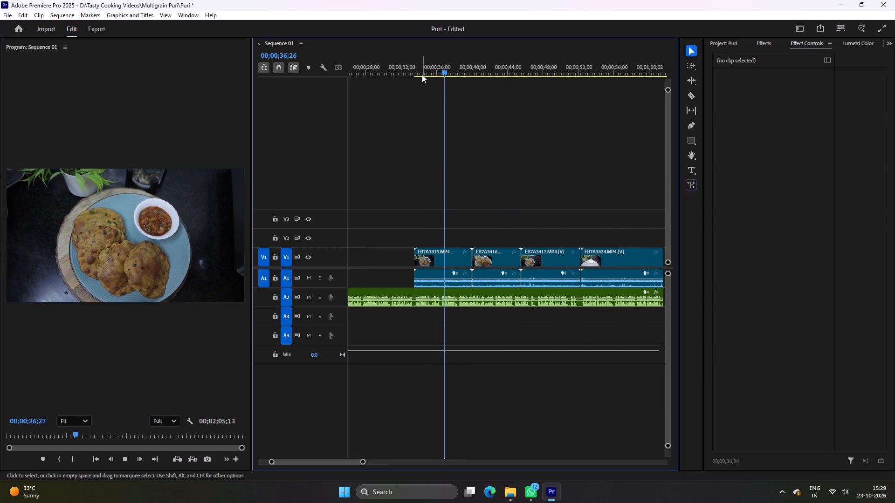
{"action": "left_click_drag", "start_coordinate": [420, 66], "coordinate": [488, 79]}
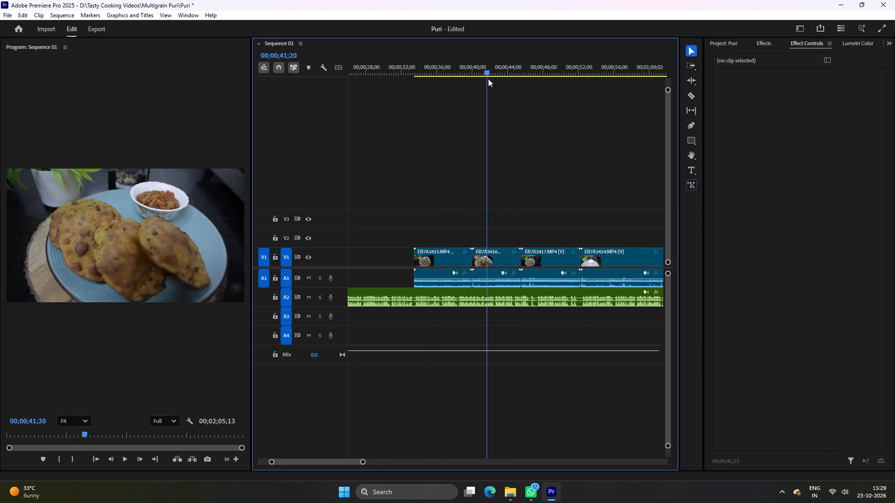
{"action": "left_click_drag", "start_coordinate": [488, 79], "coordinate": [503, 81]}
{"action": "left_click", "coordinate": [447, 250]}
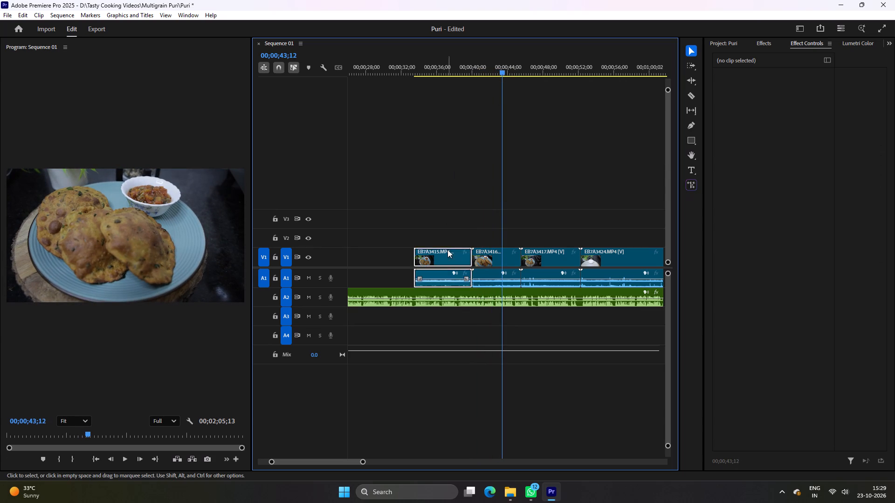
{"action": "key", "text": "Delete"}
Preview the footage from EB7A3417 through EB7A3425, and delete EB7A3424 and EB7A3425 with their audio from V1 and A1.
{"action": "left_click_drag", "start_coordinate": [531, 63], "coordinate": [567, 69]}
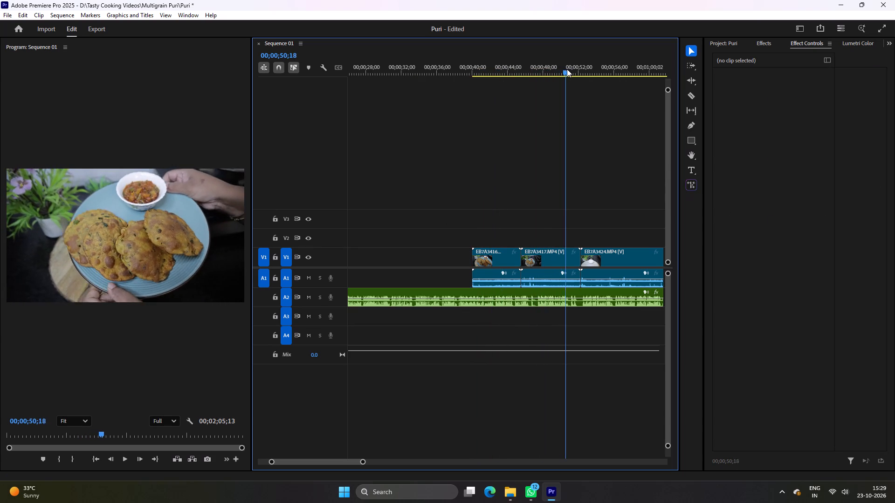
{"action": "left_click_drag", "start_coordinate": [567, 69], "coordinate": [558, 72]}
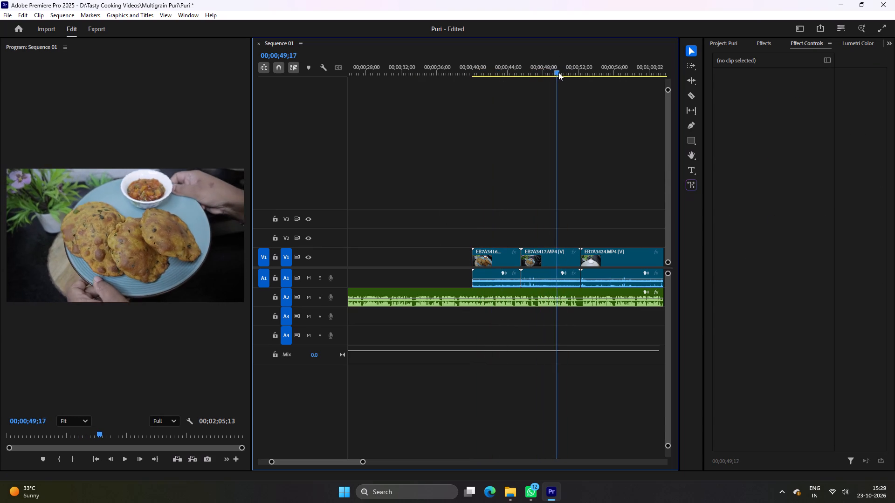
{"action": "left_click_drag", "start_coordinate": [558, 72], "coordinate": [562, 72]}
{"action": "scroll", "coordinate": [577, 67], "scroll_direction": "down", "scroll_amount": 7}
{"action": "left_click_drag", "start_coordinate": [498, 66], "coordinate": [503, 66]}
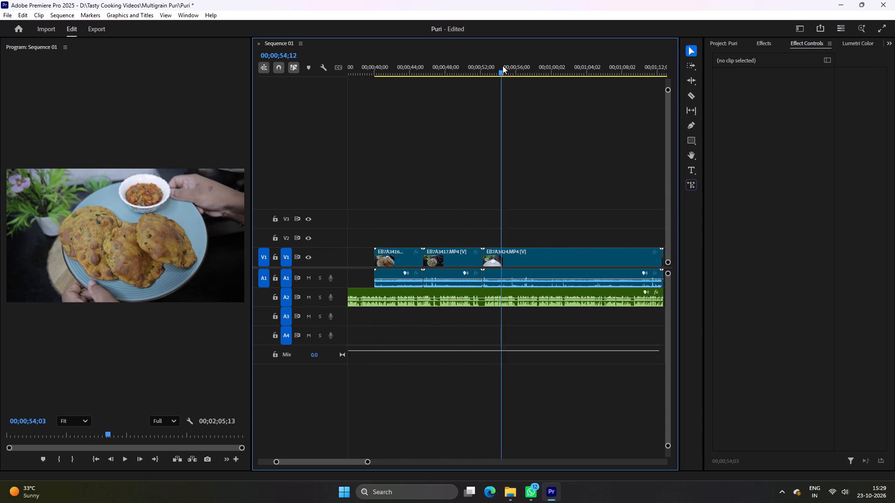
{"action": "left_click_drag", "start_coordinate": [503, 66], "coordinate": [553, 79]}
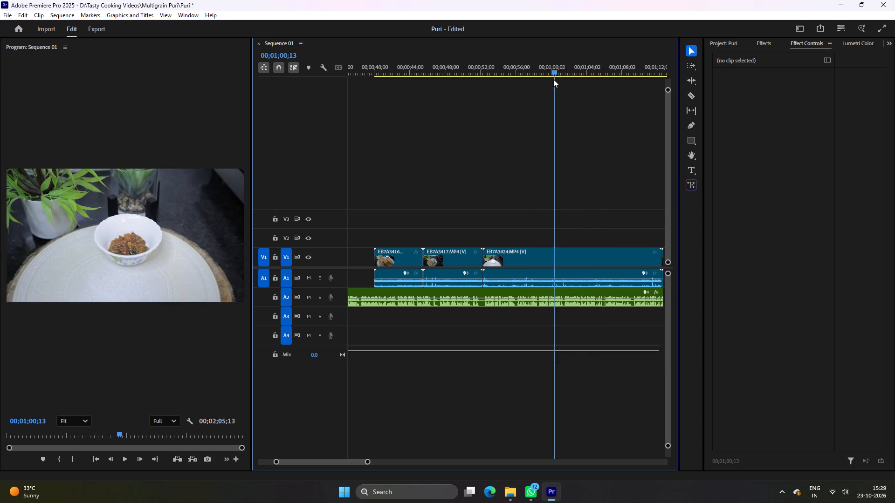
{"action": "left_click_drag", "start_coordinate": [553, 79], "coordinate": [638, 84]}
{"action": "scroll", "coordinate": [630, 98], "scroll_direction": "down", "scroll_amount": 4}
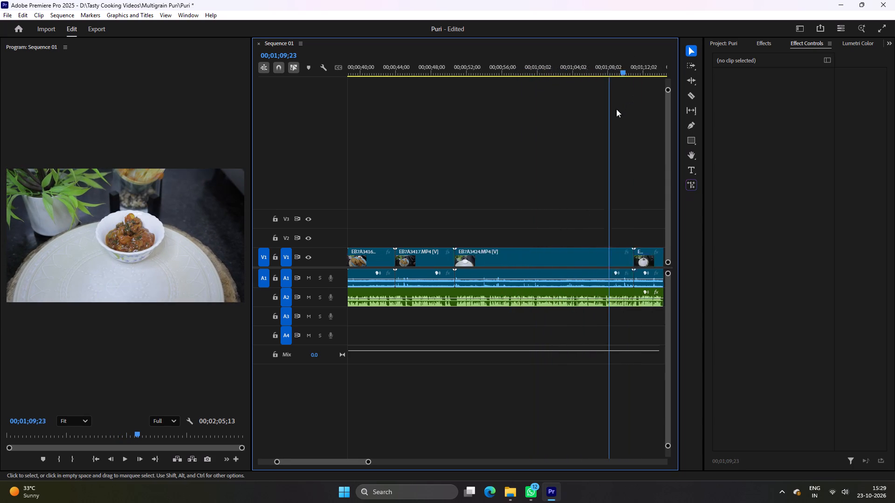
{"action": "scroll", "coordinate": [616, 109], "scroll_direction": "down", "scroll_amount": 4}
{"action": "left_click_drag", "start_coordinate": [530, 66], "coordinate": [595, 69]}
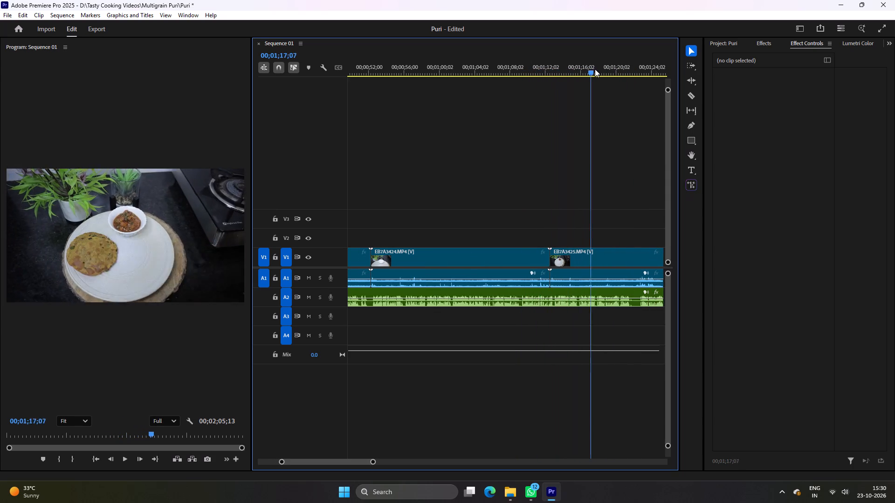
{"action": "left_click_drag", "start_coordinate": [595, 69], "coordinate": [637, 73]}
{"action": "scroll", "coordinate": [580, 173], "scroll_direction": "down", "scroll_amount": 6}
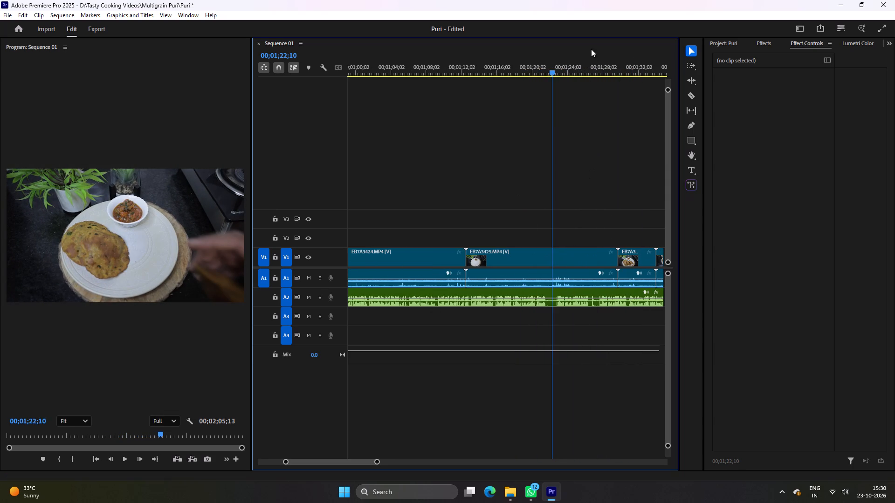
{"action": "left_click_drag", "start_coordinate": [558, 68], "coordinate": [613, 70]}
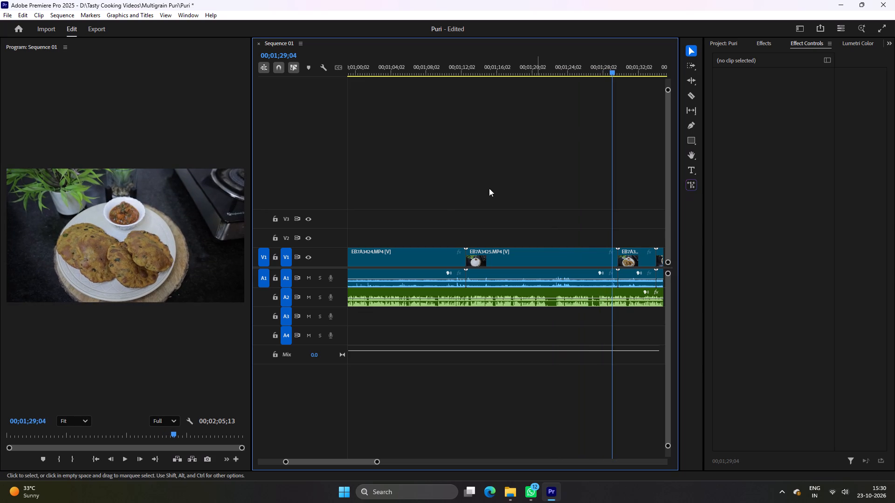
{"action": "left_click_drag", "start_coordinate": [455, 243], "coordinate": [555, 265]}
{"action": "key", "text": "Delete"}
Preview the plated puri footage from EB7A3426 through EB7A3436, and delete EB7A3434 with its audio from V1 and A1.
{"action": "scroll", "coordinate": [549, 217], "scroll_direction": "down", "scroll_amount": 7}
{"action": "left_click_drag", "start_coordinate": [520, 68], "coordinate": [524, 70]}
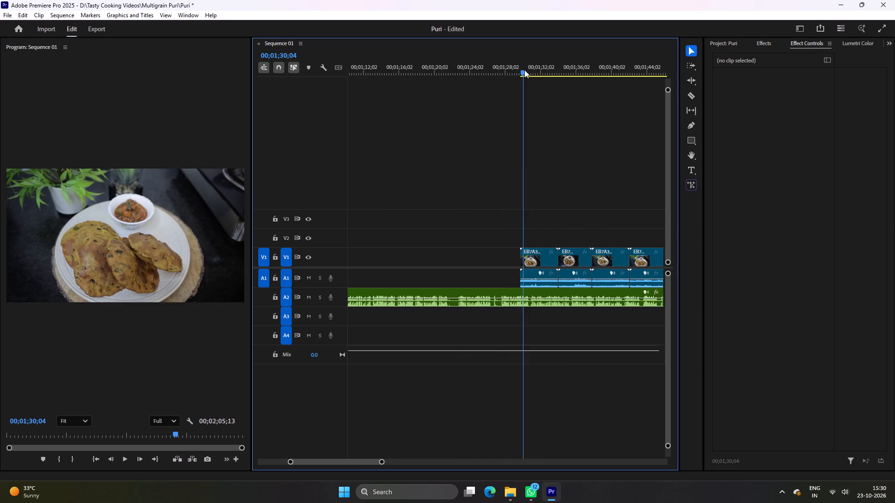
{"action": "left_click_drag", "start_coordinate": [524, 70], "coordinate": [588, 74]}
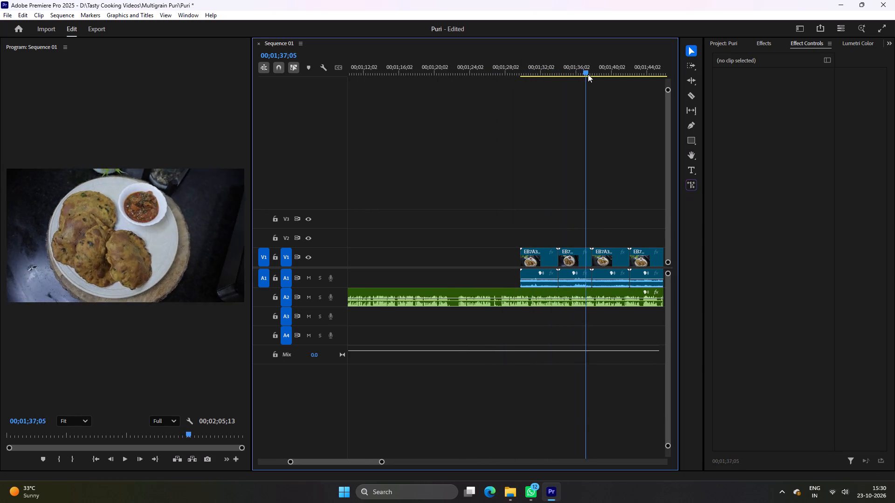
{"action": "left_click_drag", "start_coordinate": [588, 74], "coordinate": [620, 80]}
{"action": "scroll", "coordinate": [599, 105], "scroll_direction": "down", "scroll_amount": 6}
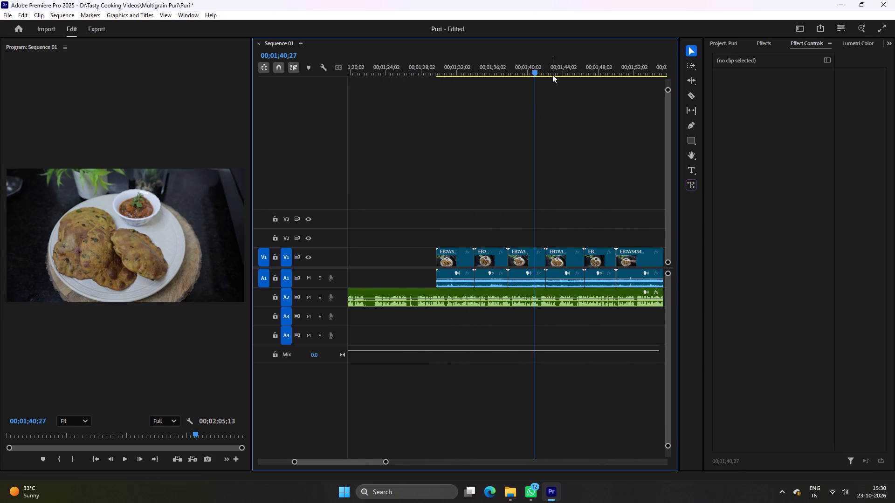
{"action": "left_click_drag", "start_coordinate": [540, 65], "coordinate": [605, 70]}
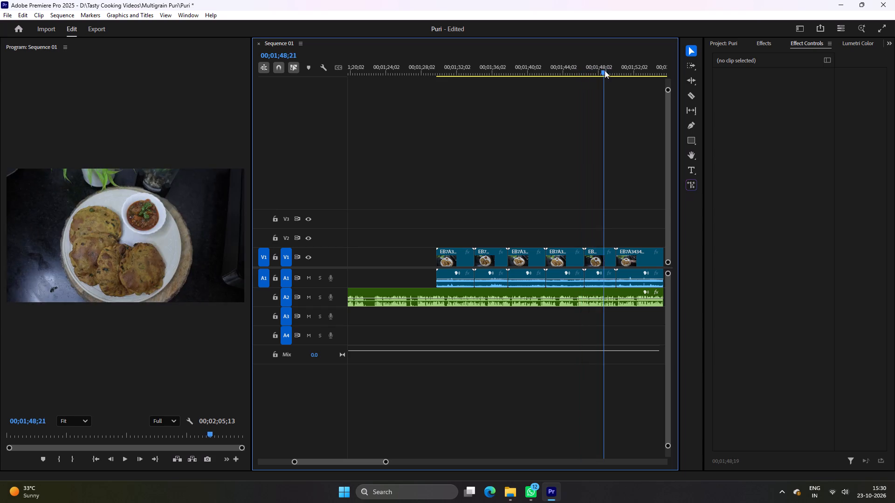
{"action": "left_click_drag", "start_coordinate": [605, 70], "coordinate": [642, 75]}
{"action": "scroll", "coordinate": [580, 104], "scroll_direction": "down", "scroll_amount": 6}
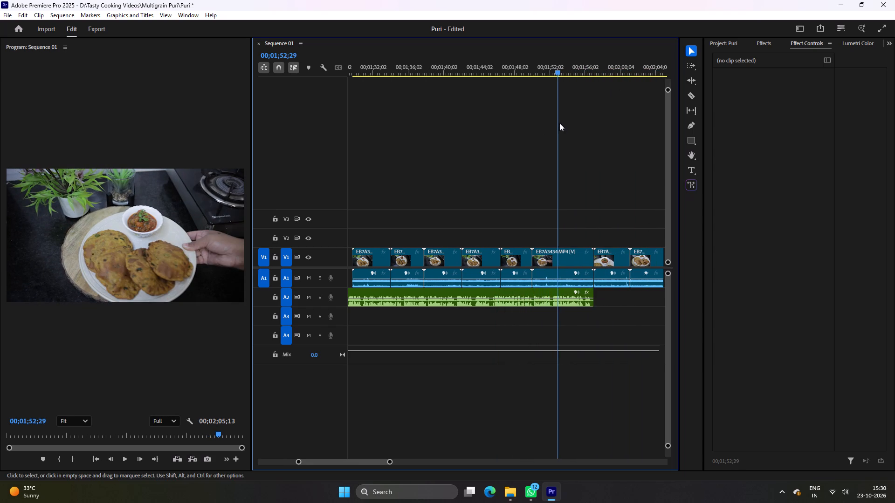
{"action": "left_click_drag", "start_coordinate": [562, 70], "coordinate": [610, 76]}
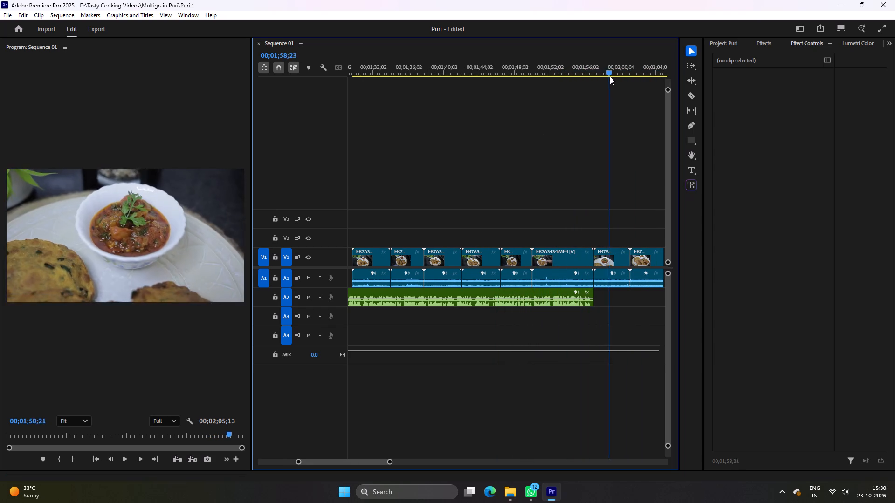
{"action": "left_click_drag", "start_coordinate": [610, 76], "coordinate": [623, 79]}
{"action": "scroll", "coordinate": [565, 123], "scroll_direction": "down", "scroll_amount": 6}
{"action": "left_click_drag", "start_coordinate": [544, 68], "coordinate": [547, 68]}
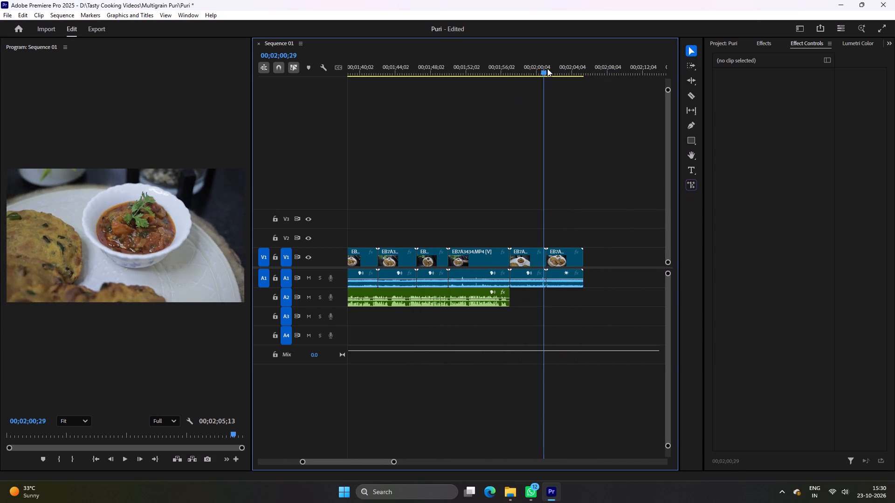
{"action": "left_click_drag", "start_coordinate": [547, 68], "coordinate": [572, 74]}
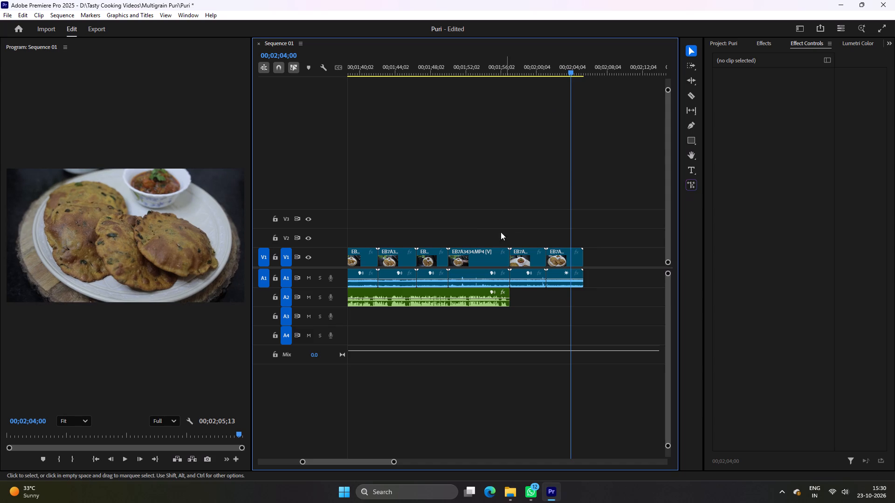
{"action": "left_click", "coordinate": [469, 255]}
{"action": "key", "text": "Delete"}
Delete clips EB7A3426 through EB7A3430 with their audio, and ripple delete the gap between EB7A3417 and EB7A3435.
{"action": "left_click", "coordinate": [460, 226]}
{"action": "key", "text": "minus"}
{"action": "key", "text": "minus"}
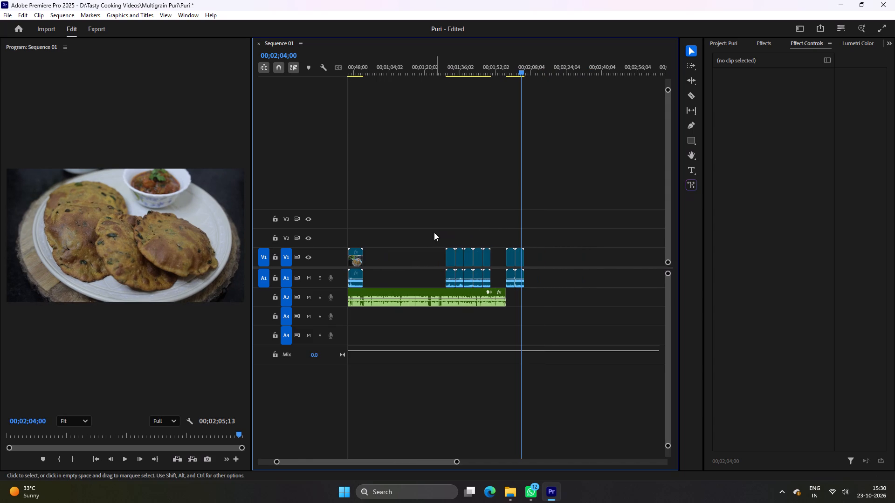
{"action": "left_click_drag", "start_coordinate": [434, 232], "coordinate": [484, 261]}
{"action": "key", "text": "Delete"}
{"action": "right_click", "coordinate": [424, 255]}
{"action": "left_click", "coordinate": [435, 257]}
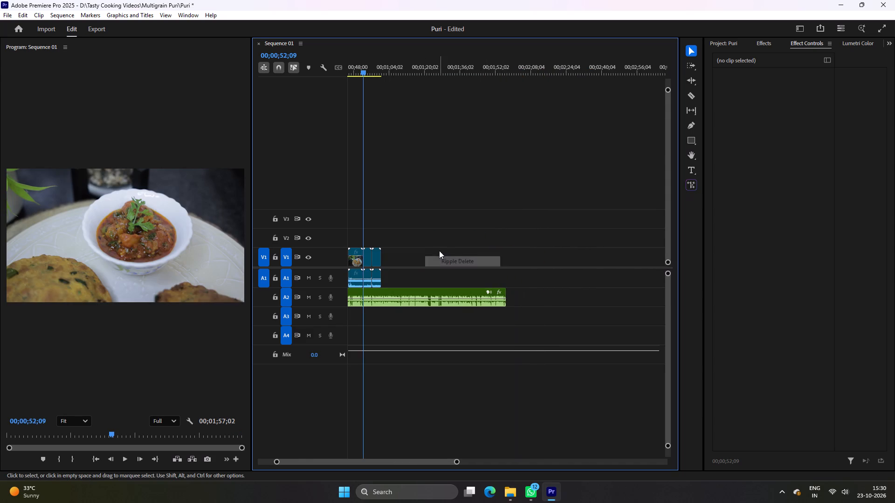
Ripple delete the gap between EB7A3414 and EB7A3416 near the start of the sequence.
{"action": "key", "text": "Home"}
{"action": "left_click", "coordinate": [446, 230]}
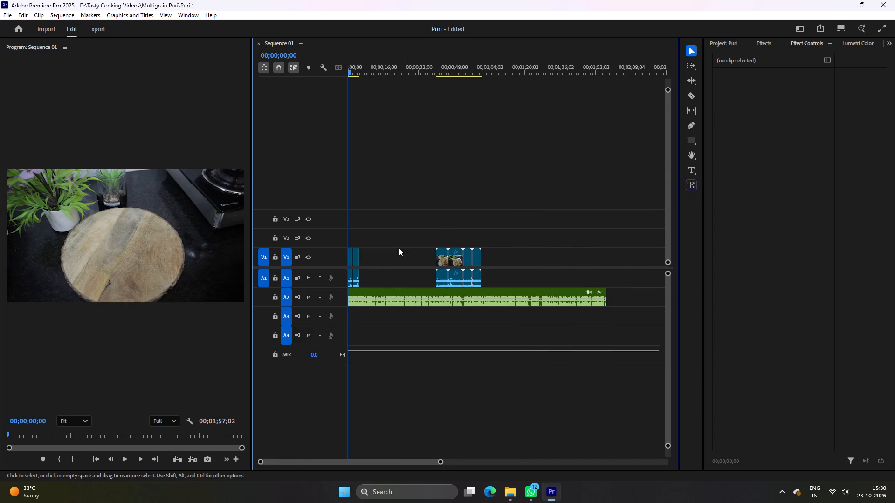
{"action": "right_click", "coordinate": [377, 260]}
{"action": "left_click", "coordinate": [411, 264]}
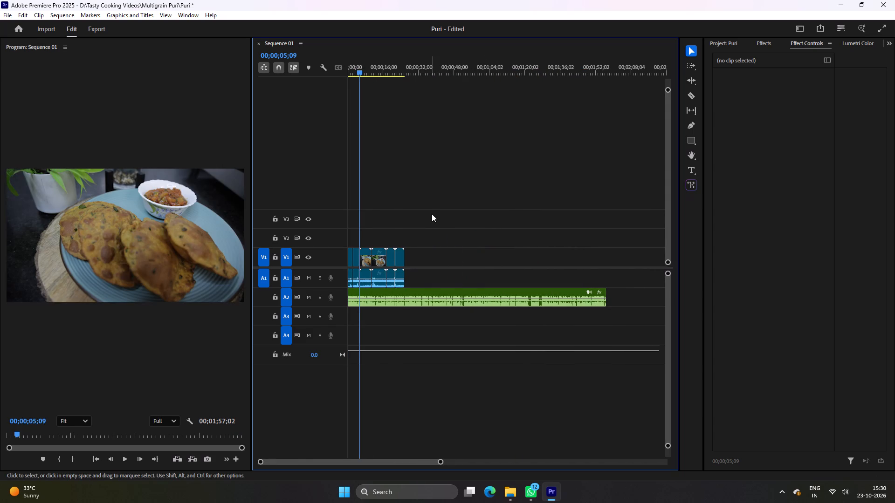
Play the sequence from the start to check EB7A3413 and EB7A3414 against the Puri audio.
{"action": "type", "text": "==="}
{"action": "left_click_drag", "start_coordinate": [417, 60], "coordinate": [139, 80]}
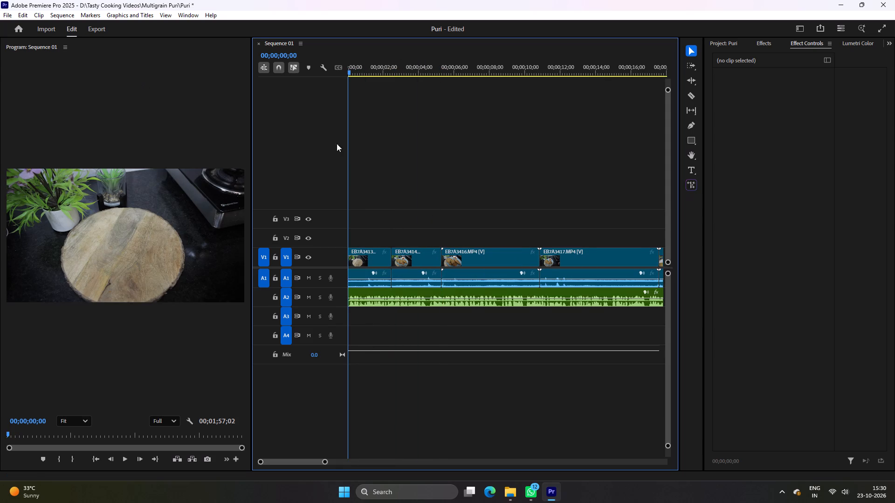
{"action": "key", "text": "equal"}
{"action": "key", "text": "space"}
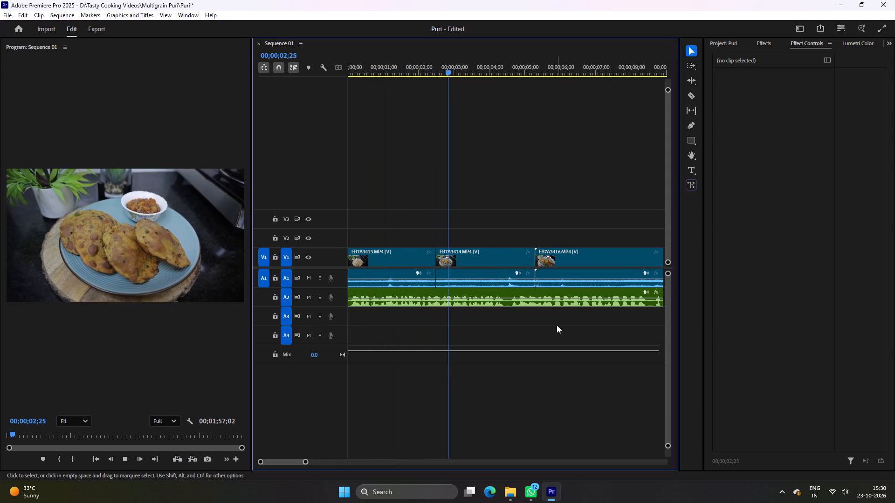
{"action": "scroll", "coordinate": [558, 238], "scroll_direction": "down", "scroll_amount": 4}
{"action": "key", "text": "space"}
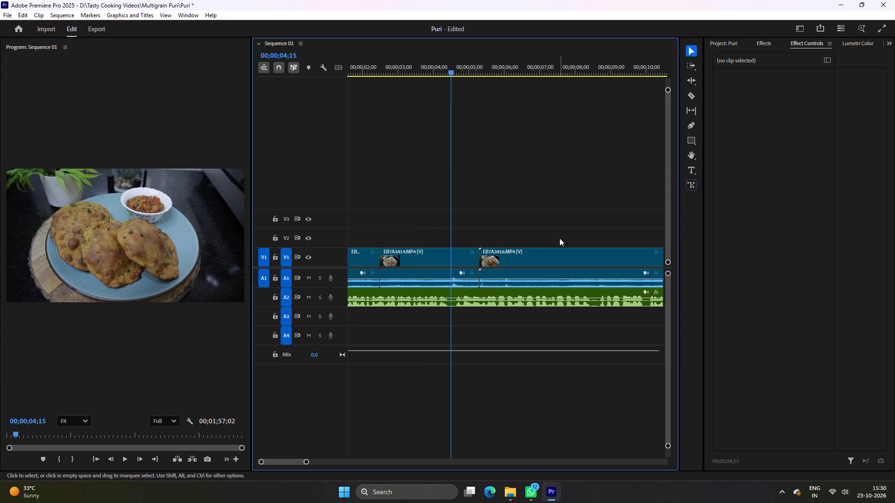
Save the Puri project.
{"action": "left_click", "coordinate": [548, 216]}
{"action": "key", "text": "minus"}
{"action": "key", "text": "minus"}
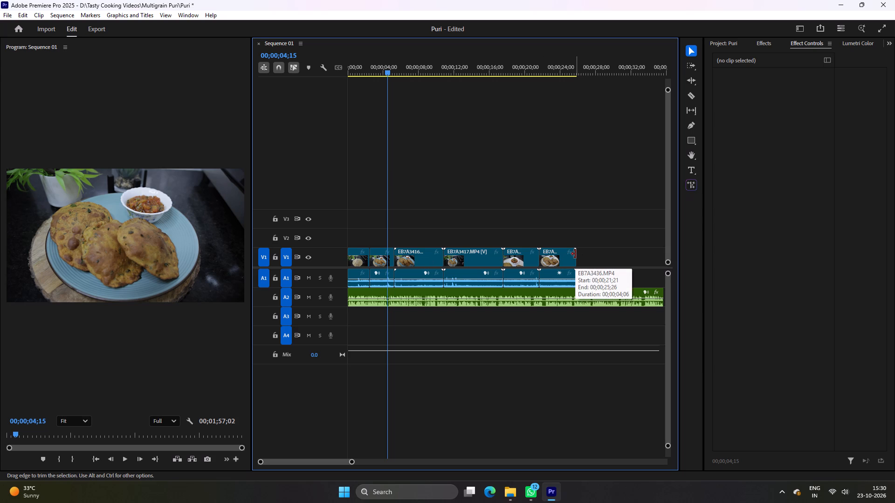
{"action": "key", "text": "ctrl+s"}
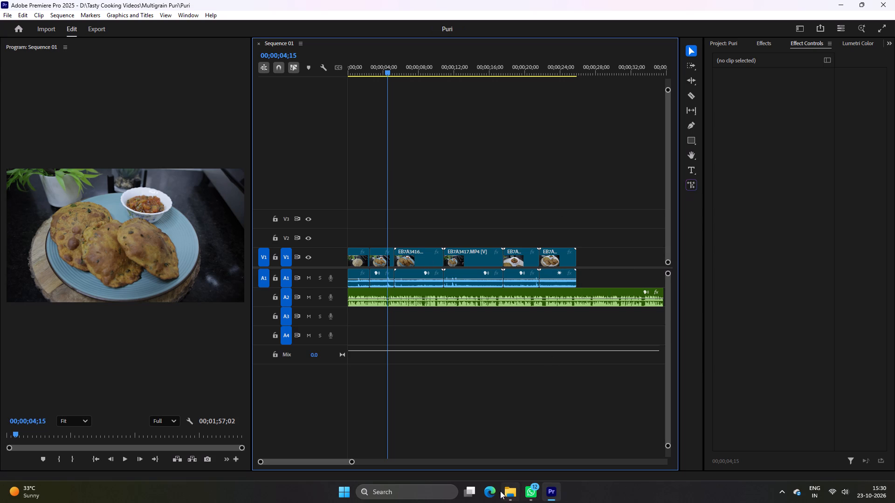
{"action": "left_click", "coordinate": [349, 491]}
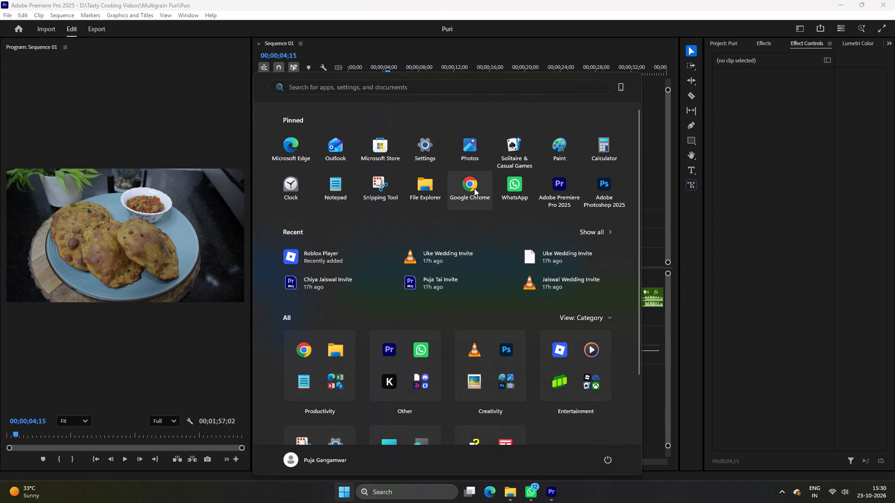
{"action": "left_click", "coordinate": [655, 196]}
Replay the sequence from the start into EB7A3416 to check the opening clips and the Puri audio.
{"action": "key", "text": "Home"}
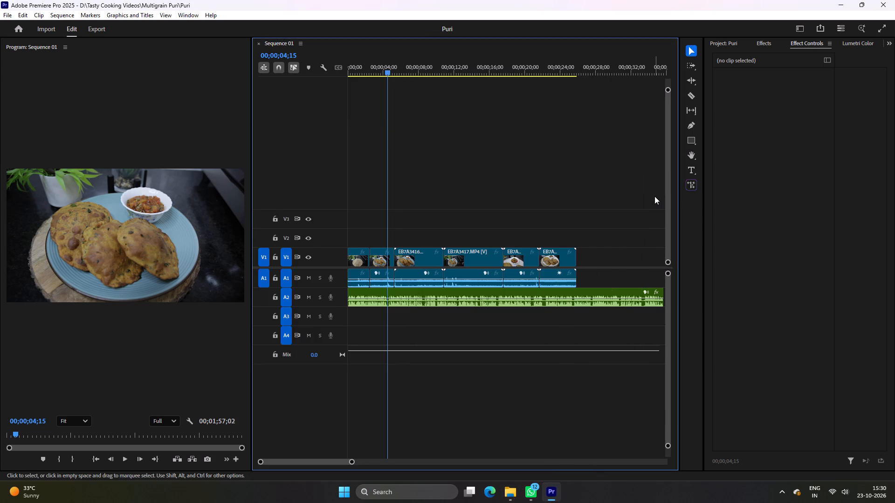
{"action": "key", "text": "space"}
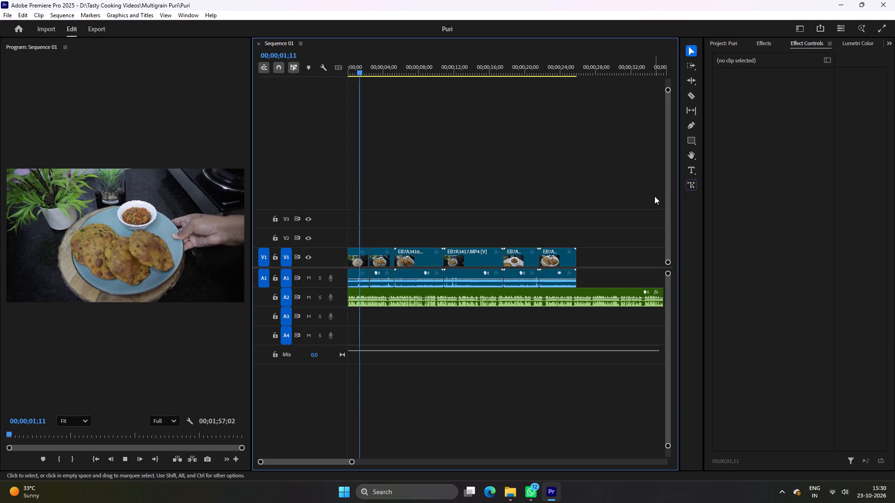
{"action": "key", "text": "space"}
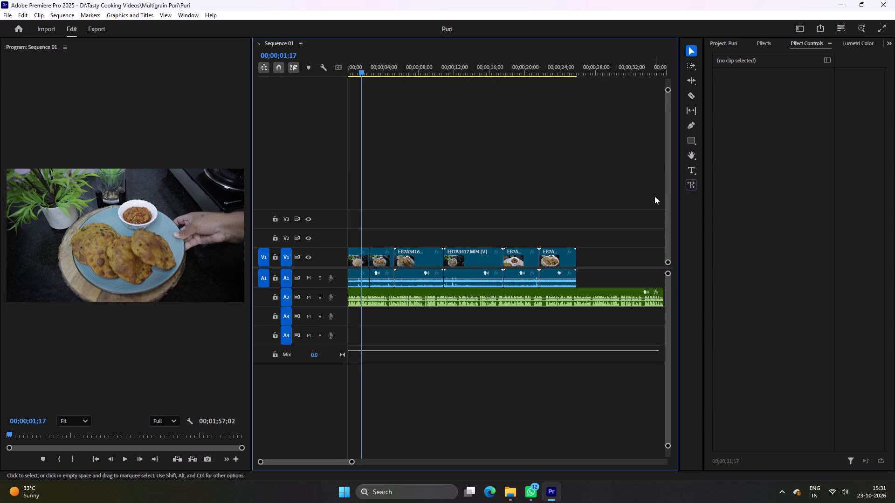
{"action": "key", "text": "Home"}
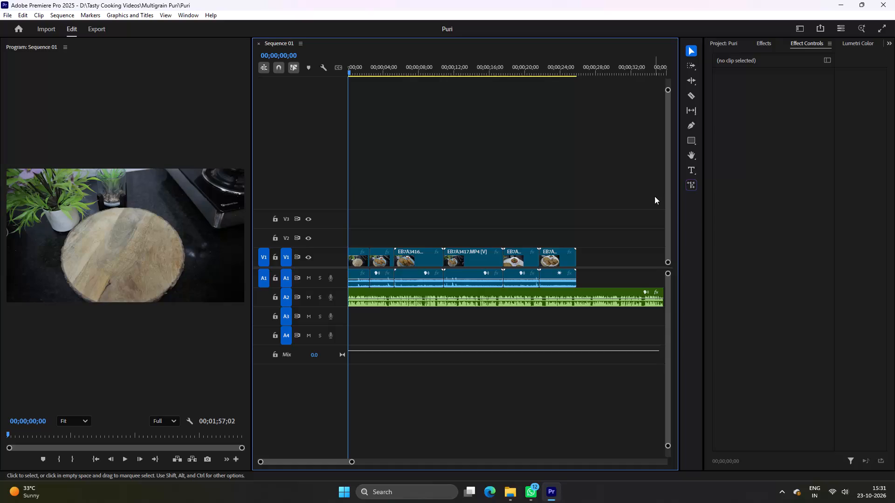
{"action": "key", "text": "space"}
{"action": "left_click", "coordinate": [464, 204]}
{"action": "key", "text": "equal"}
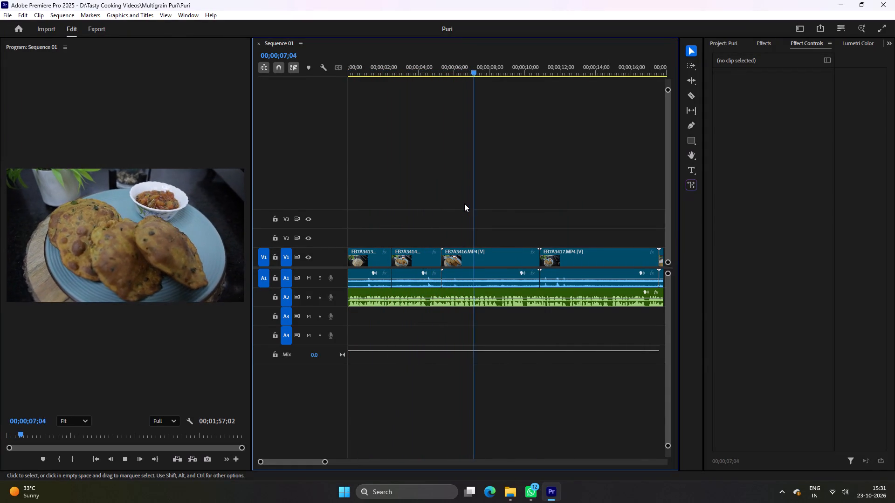
{"action": "key", "text": "space"}
Save the Puri project again.
{"action": "key", "text": "ctrl+s"}
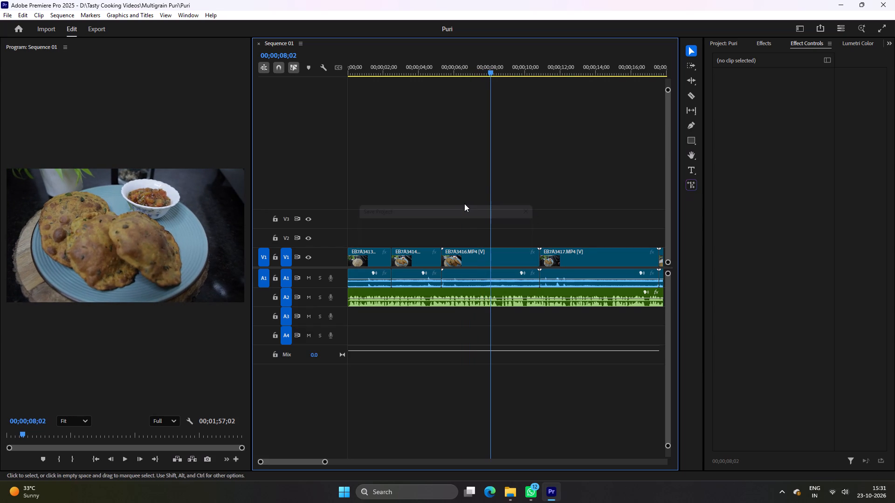
Switch to Google Chrome with the Tasty Cooking profile and search for adobe audio enhancer in a new tab.
{"action": "left_click", "coordinate": [340, 495]}
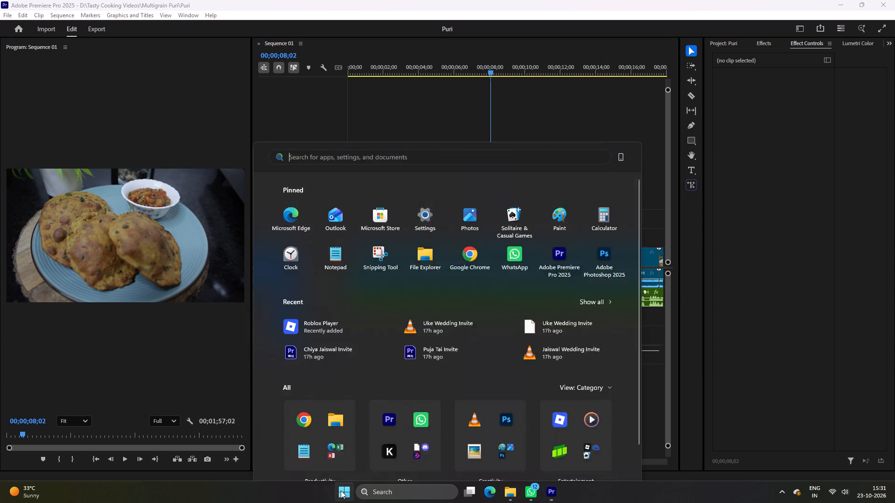
{"action": "left_click", "coordinate": [472, 182]}
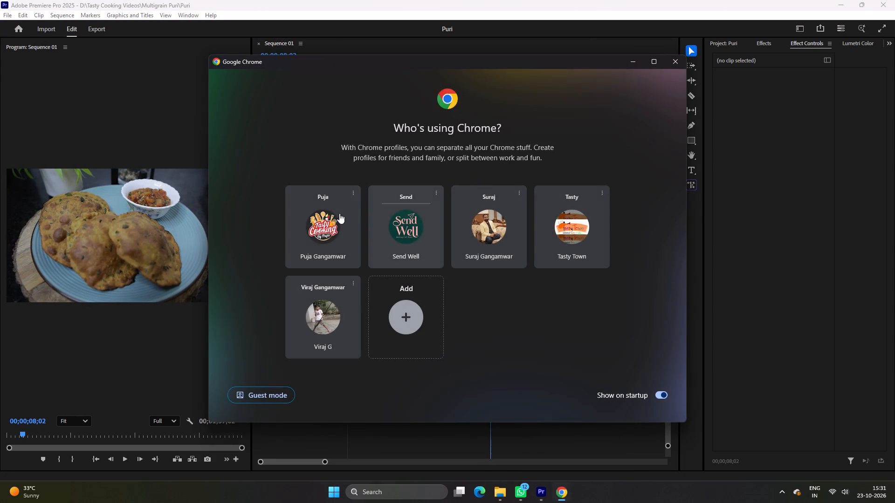
{"action": "left_click", "coordinate": [322, 218]}
{"action": "left_click", "coordinate": [167, 0]}
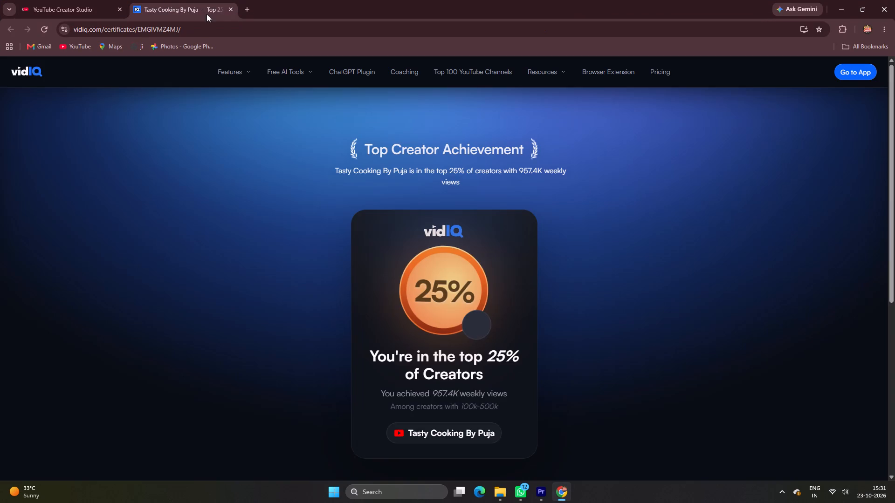
{"action": "left_click", "coordinate": [254, 7]}
{"action": "left_click", "coordinate": [250, 7]}
{"action": "left_click", "coordinate": [340, 190]}
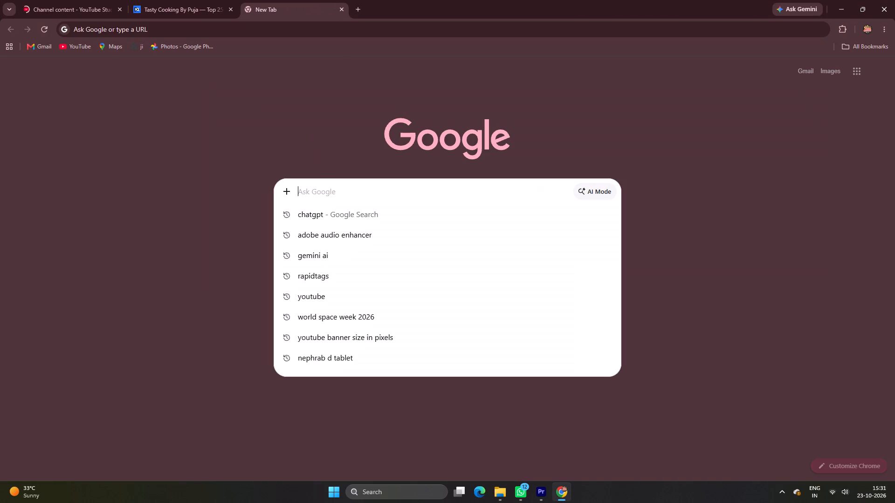
{"action": "left_click", "coordinate": [340, 235]}
Close the vidIQ certificate and YouTube Studio tabs, keeping the adobe audio enhancer search open.
{"action": "left_click", "coordinate": [215, 0]}
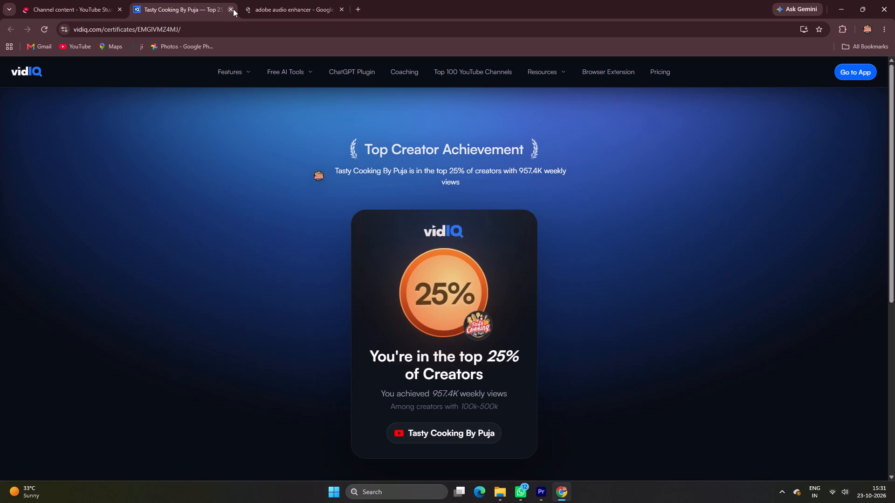
{"action": "left_click", "coordinate": [233, 9]}
{"action": "left_click", "coordinate": [82, 0]}
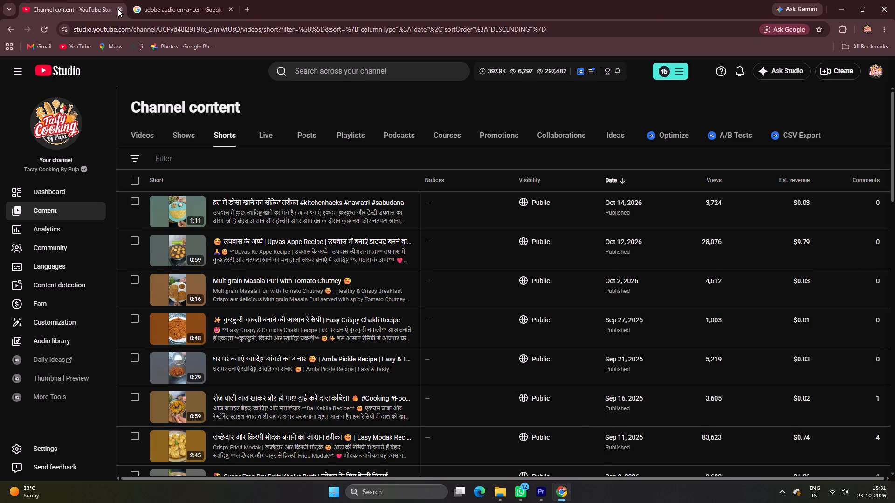
{"action": "left_click", "coordinate": [118, 9]}
Open Adobe Podcast's Enhance Speech page and upload the Puri audio file from the Multigrain Puri folder for enhancement.
{"action": "left_click", "coordinate": [195, 159]}
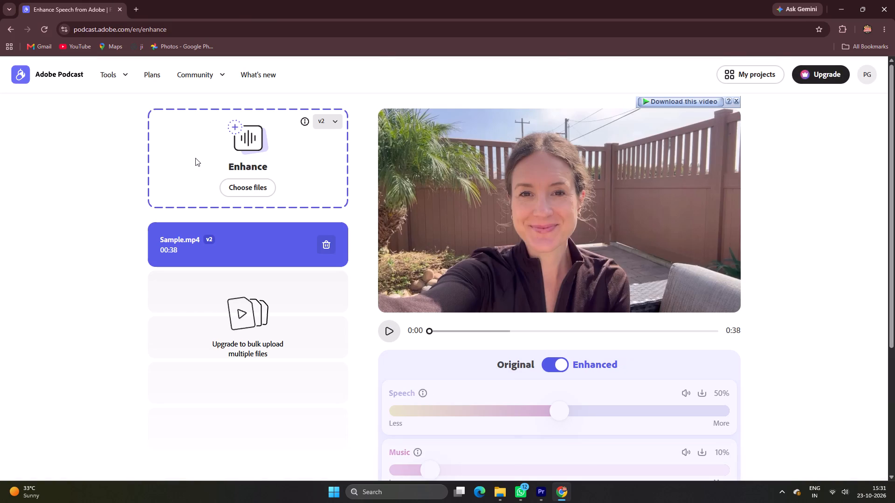
{"action": "left_click", "coordinate": [254, 194]}
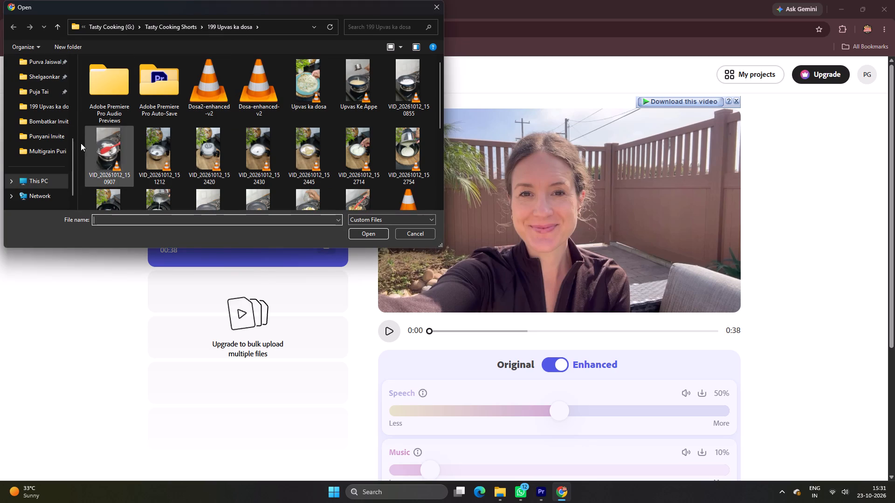
{"action": "left_click", "coordinate": [55, 145]}
{"action": "scroll", "coordinate": [330, 138], "scroll_direction": "down", "scroll_amount": 14}
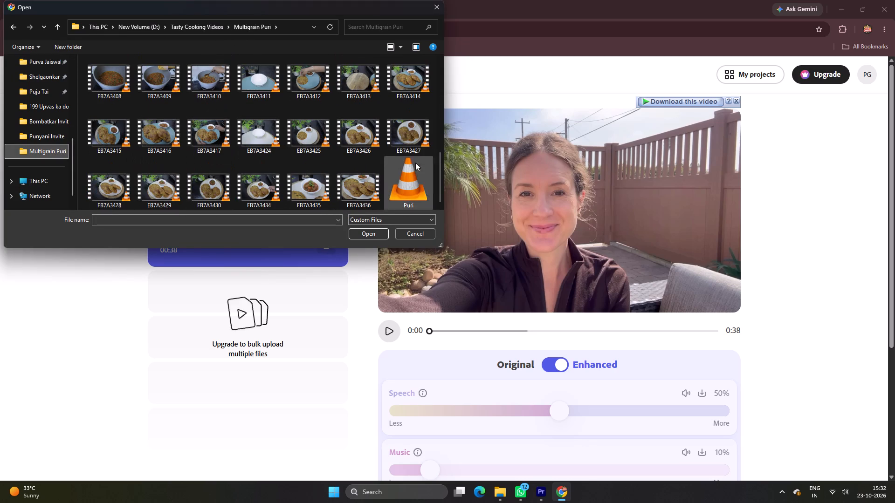
{"action": "left_click", "coordinate": [413, 170]}
{"action": "left_click", "coordinate": [371, 236]}
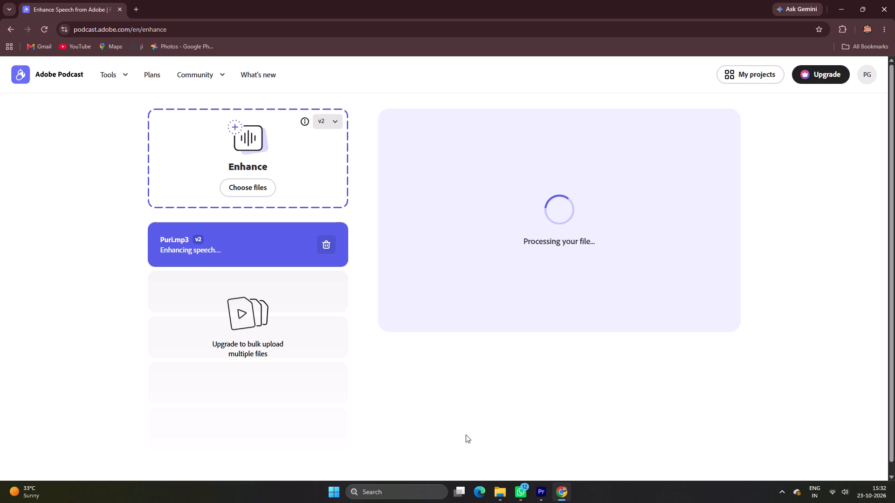
In a new File Explorer window, preview the finished Samosa video from the 23 Samosa folder in Tasty Cooking Shorts on Tasty Cooking (G:).
{"action": "left_click", "coordinate": [503, 499]}
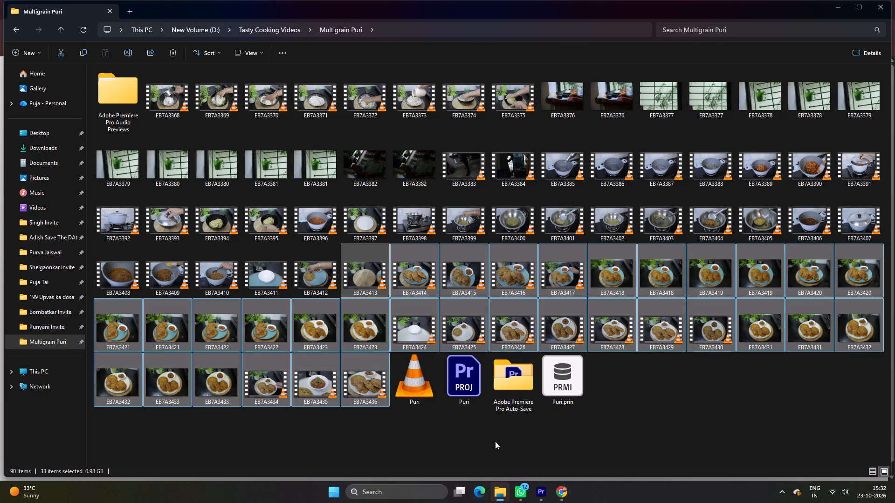
{"action": "key", "text": "ctrl+n"}
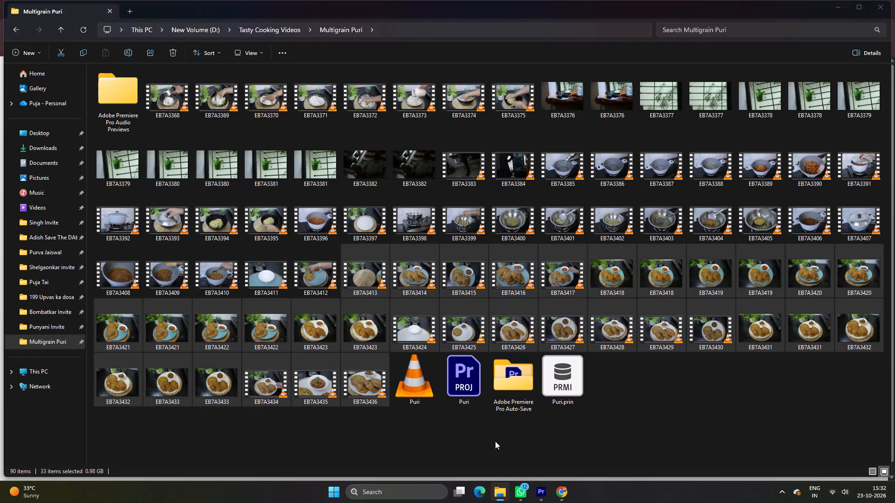
{"action": "left_click", "coordinate": [38, 366]}
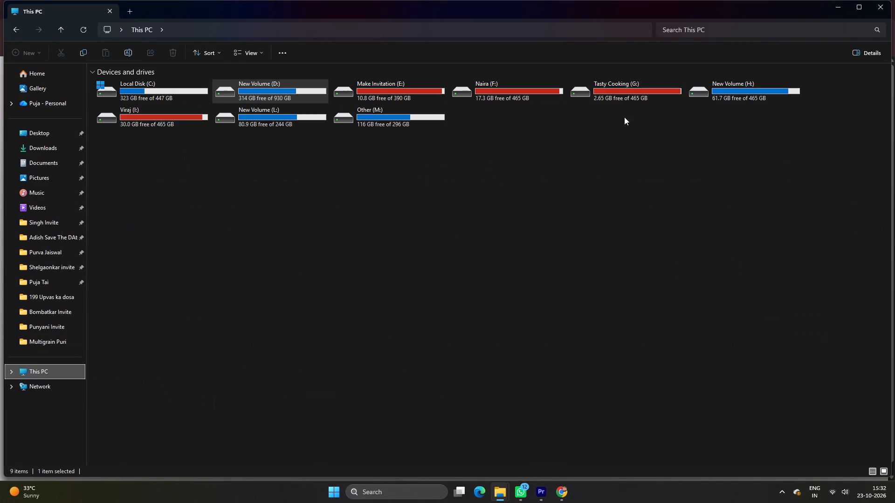
{"action": "double_click", "coordinate": [606, 100]}
{"action": "double_click", "coordinate": [440, 103]}
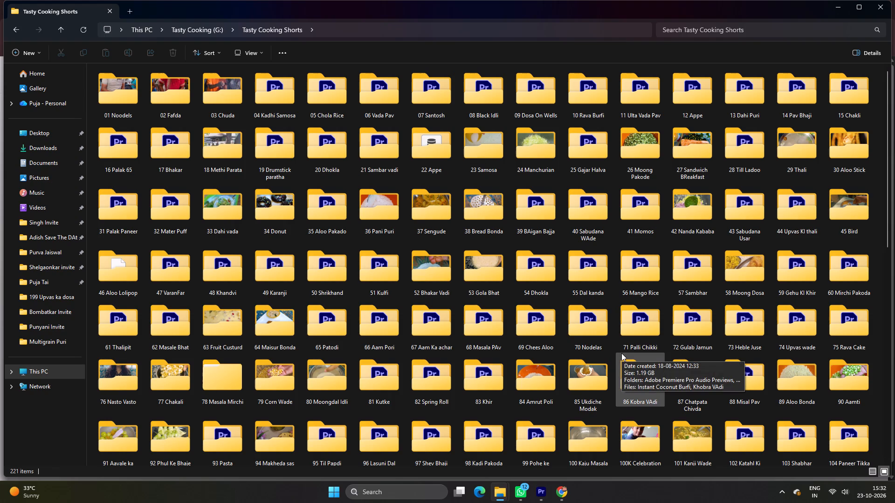
{"action": "double_click", "coordinate": [489, 157]}
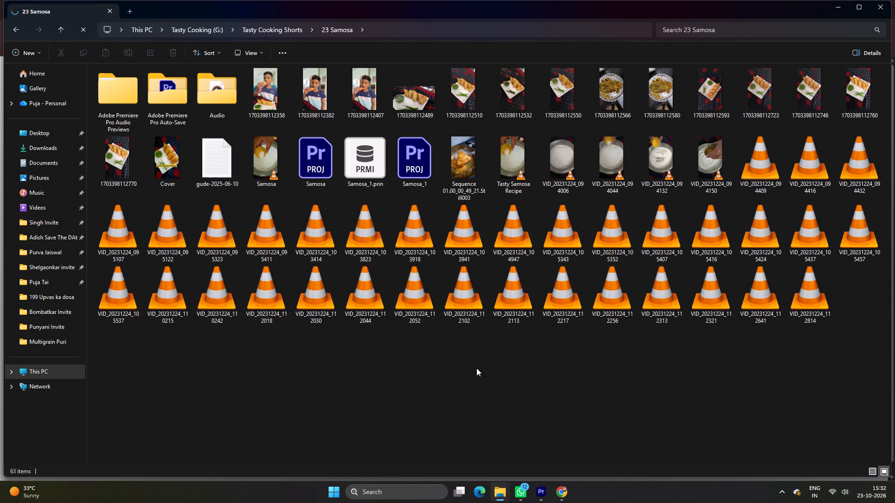
{"action": "double_click", "coordinate": [267, 181]}
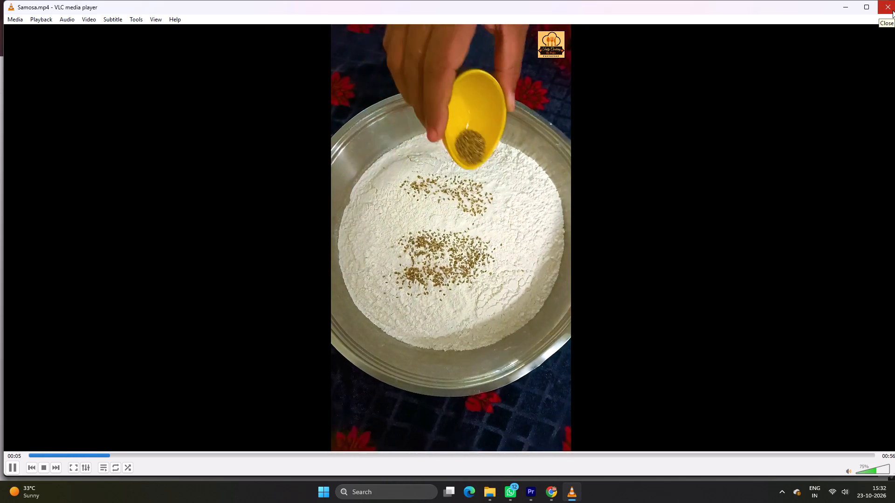
{"action": "left_click", "coordinate": [893, 10]}
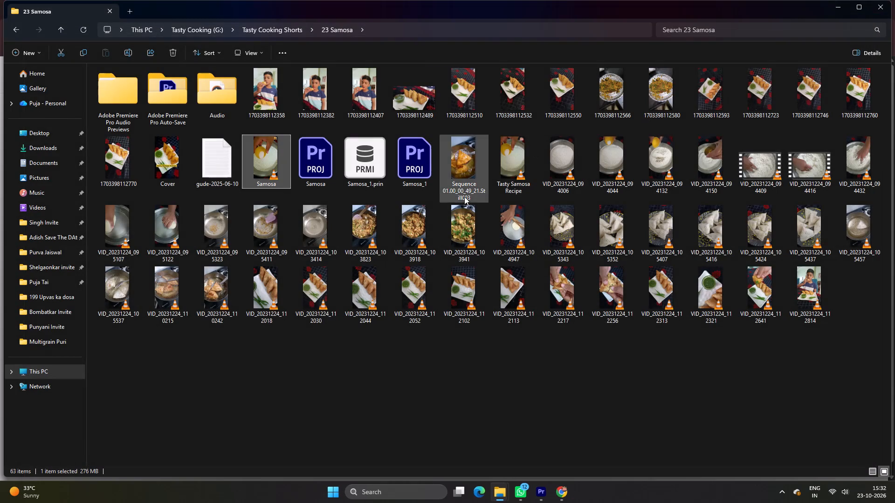
Switch back to Premiere Pro and save the Puri project.
{"action": "left_click", "coordinate": [546, 493]}
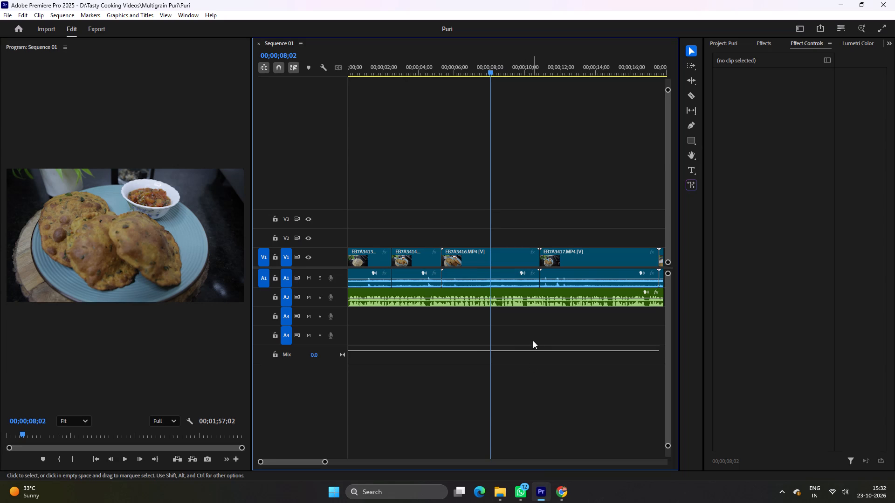
{"action": "left_click", "coordinate": [535, 338]}
{"action": "key", "text": "ctrl+s"}
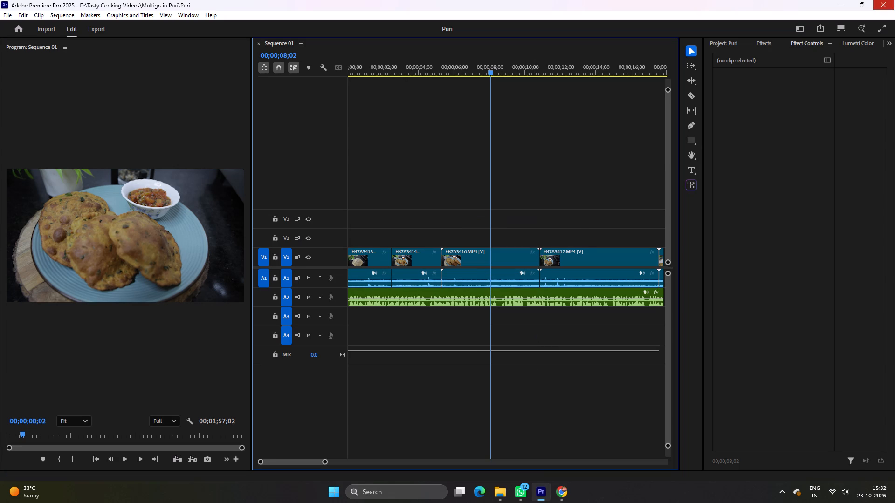
Close Premiere Pro with the Puri project.
{"action": "left_click", "coordinate": [894, 0]}
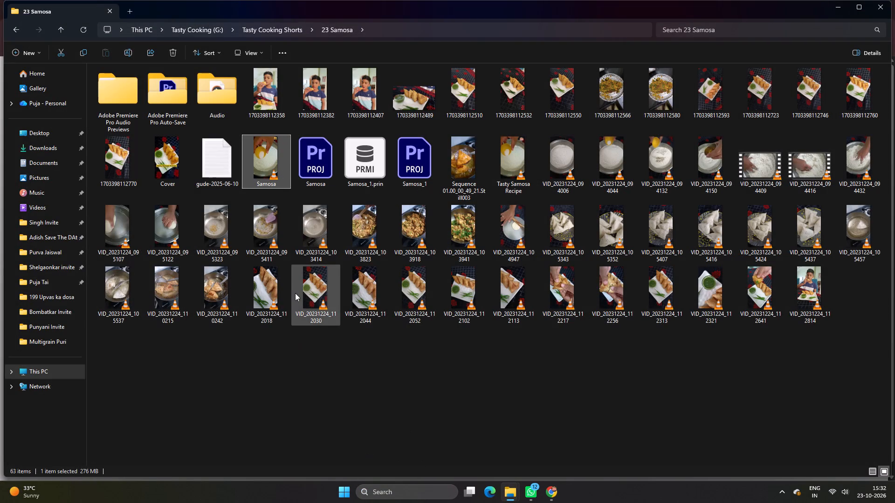
{"action": "left_click", "coordinate": [427, 184]}
{"action": "left_click", "coordinate": [328, 182]}
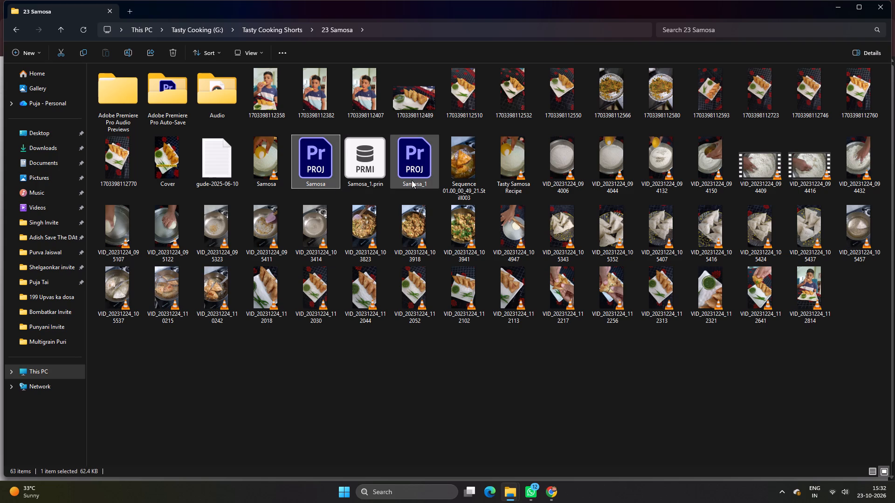
{"action": "left_click", "coordinate": [412, 180]}
{"action": "double_click", "coordinate": [369, 103]}
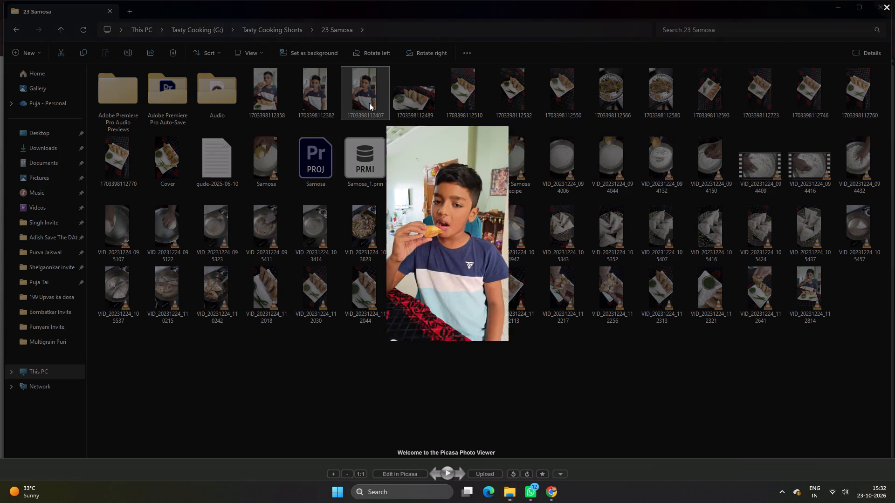
{"action": "key", "text": "Left"}
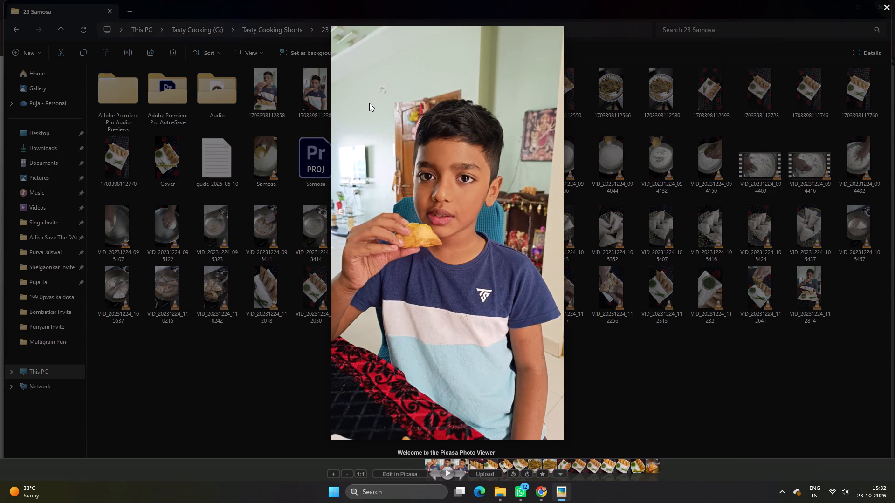
{"action": "key", "text": "Left"}
{"action": "key", "text": "Escape"}
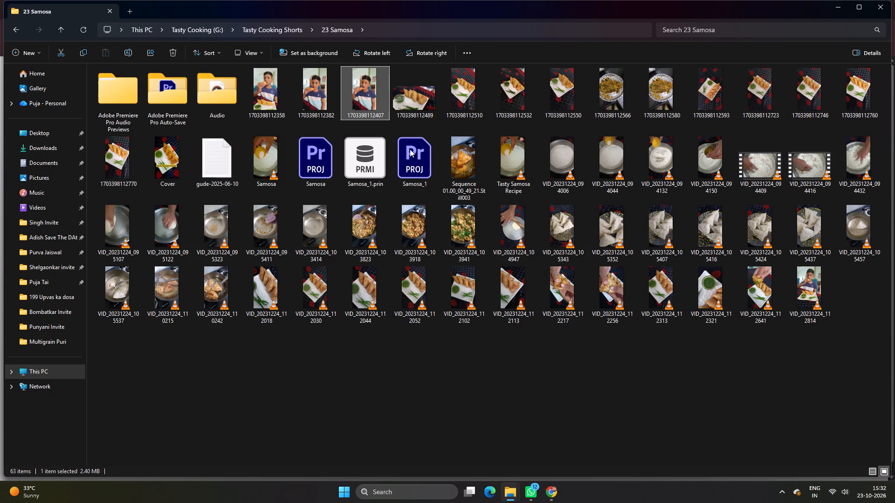
{"action": "scroll", "coordinate": [609, 392], "scroll_direction": "down", "scroll_amount": 5}
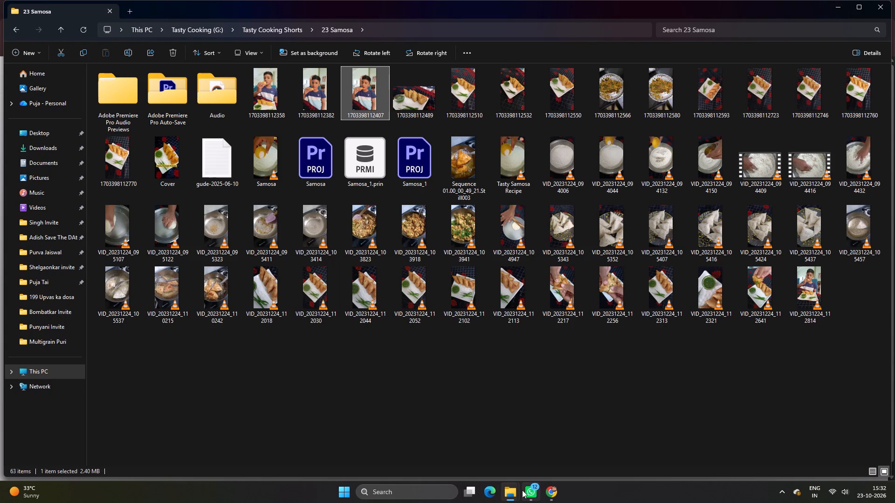